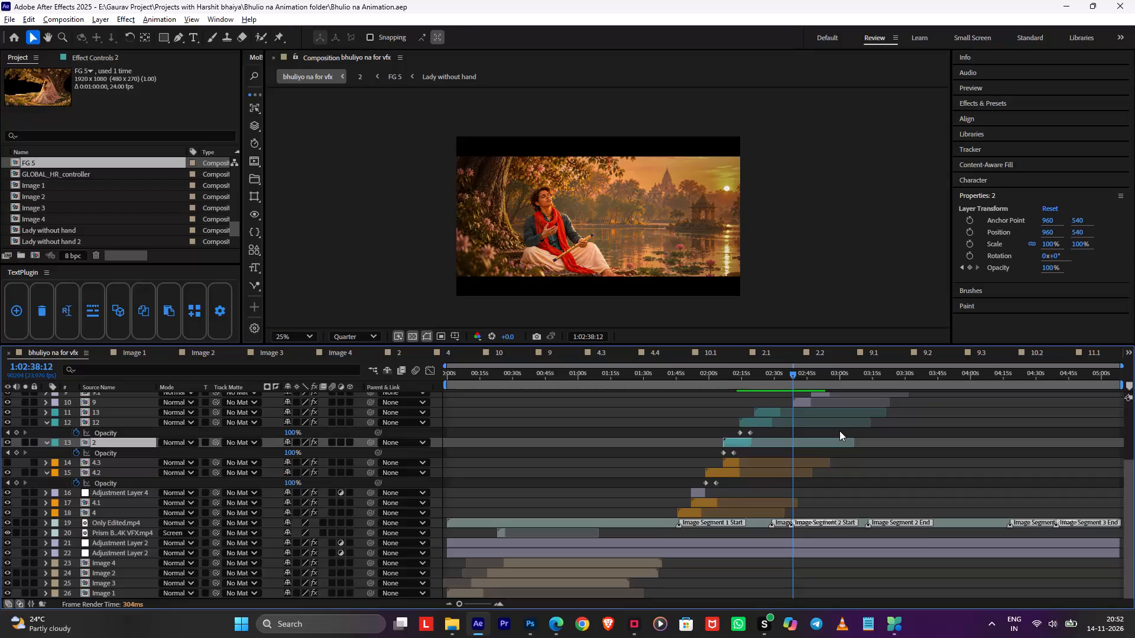
Scrub the main composition's timeline between about 1:02:11 and 1:02:42 to review the shots leading up to layer 9.
middle_click_drag(822, 442, 700, 501)
scroll(780, 459, "up", 1, "alt")
left_click(822, 382)
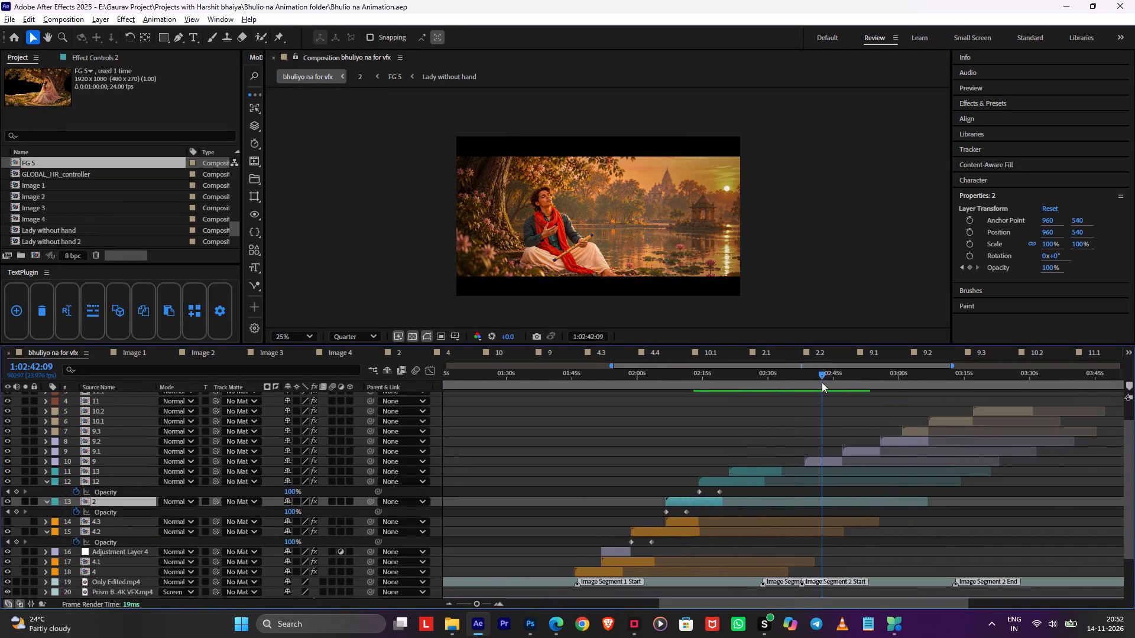
left_click_drag(822, 382, 802, 390)
left_click_drag(803, 379, 813, 388)
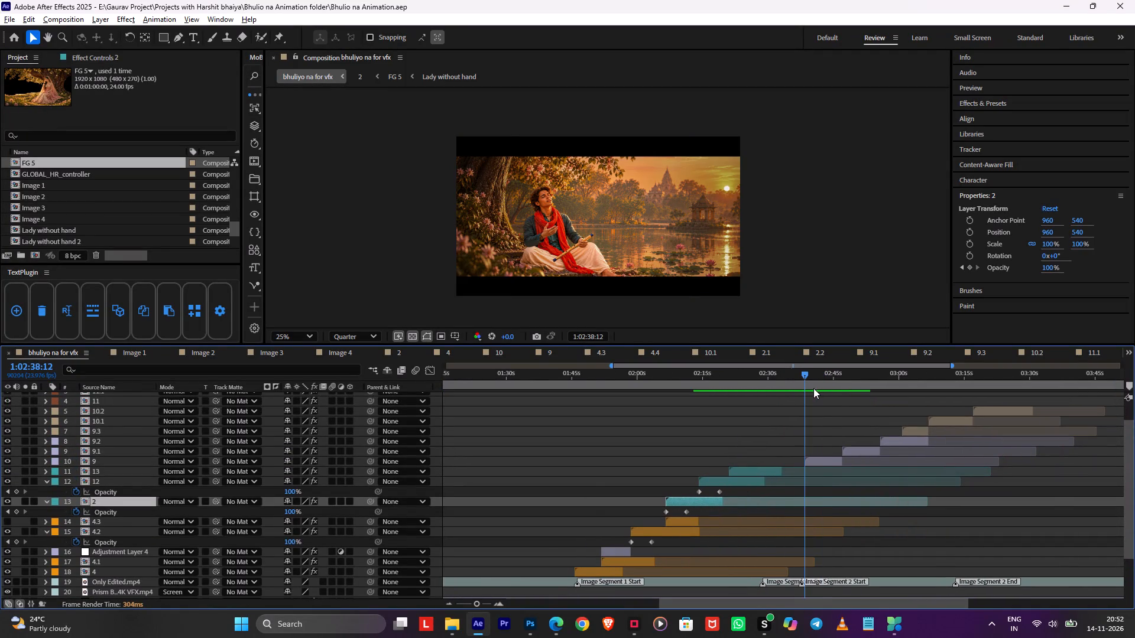
left_click_drag(813, 388, 813, 389)
left_click(759, 380)
left_click_drag(759, 380, 766, 380)
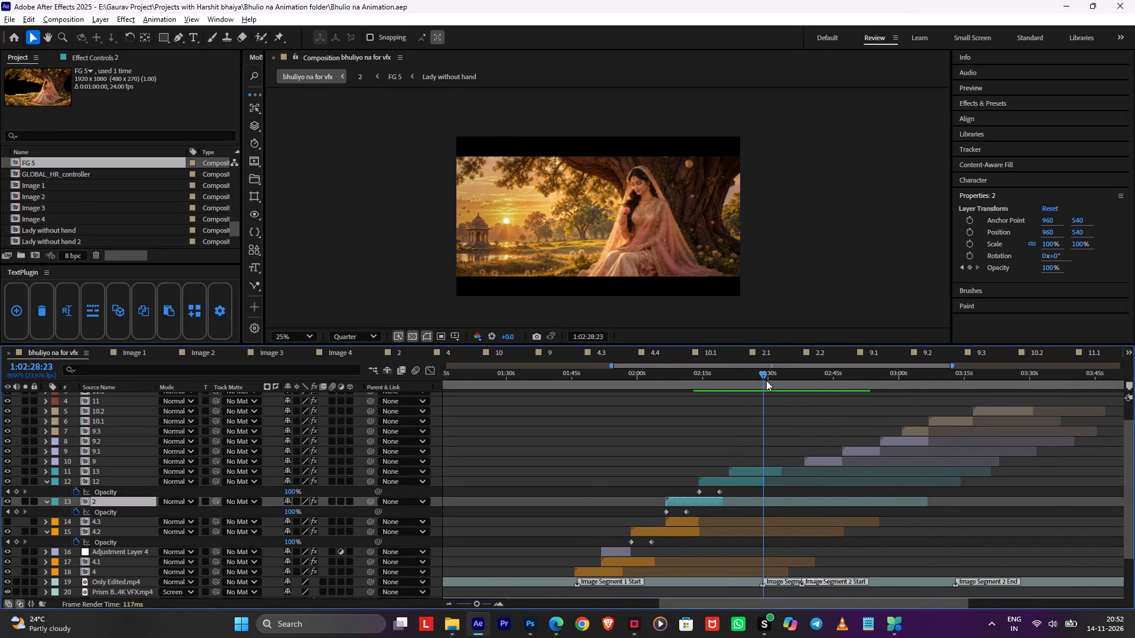
left_click_drag(766, 380, 685, 398)
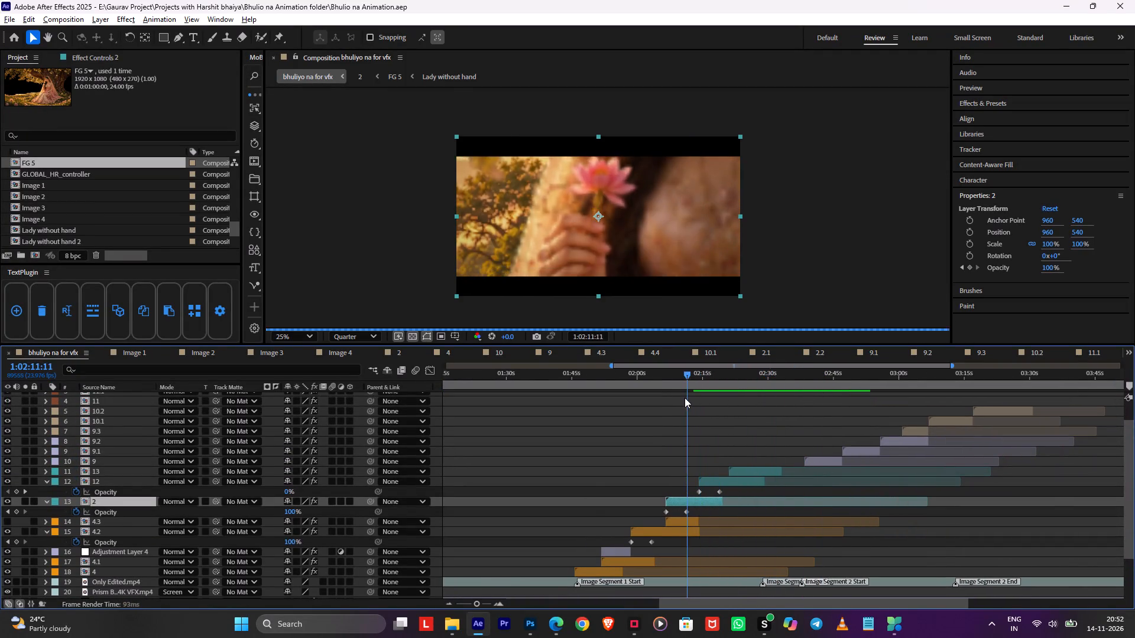
left_click_drag(685, 398, 808, 401)
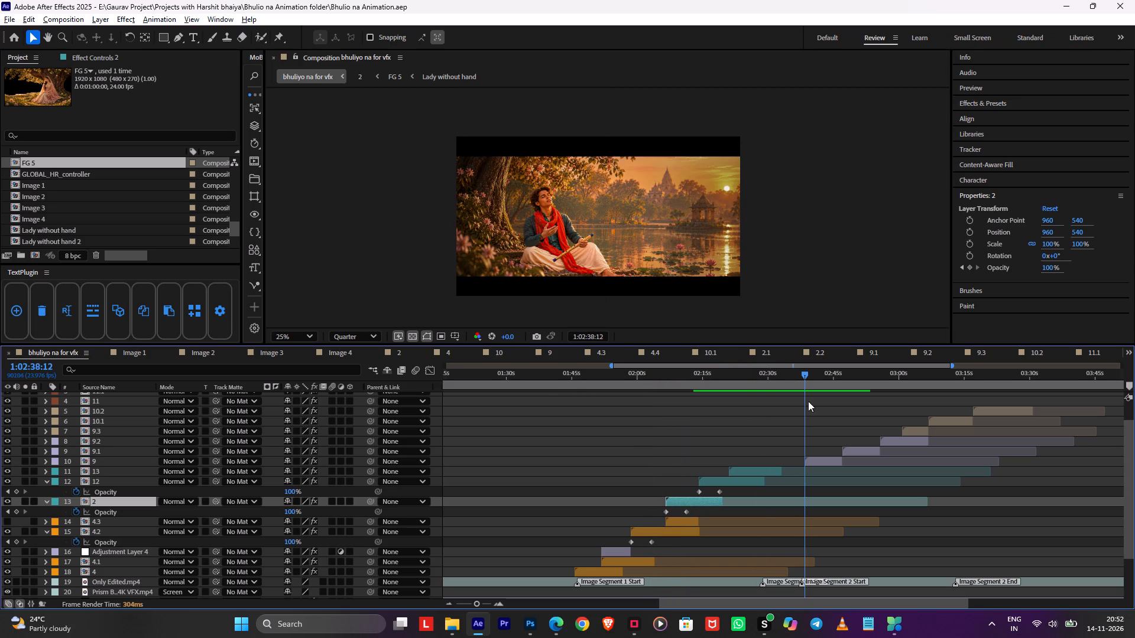
left_click_drag(808, 401, 811, 401)
Open composition 9 and add a null object and a camera with the default settings.
double_click(818, 460)
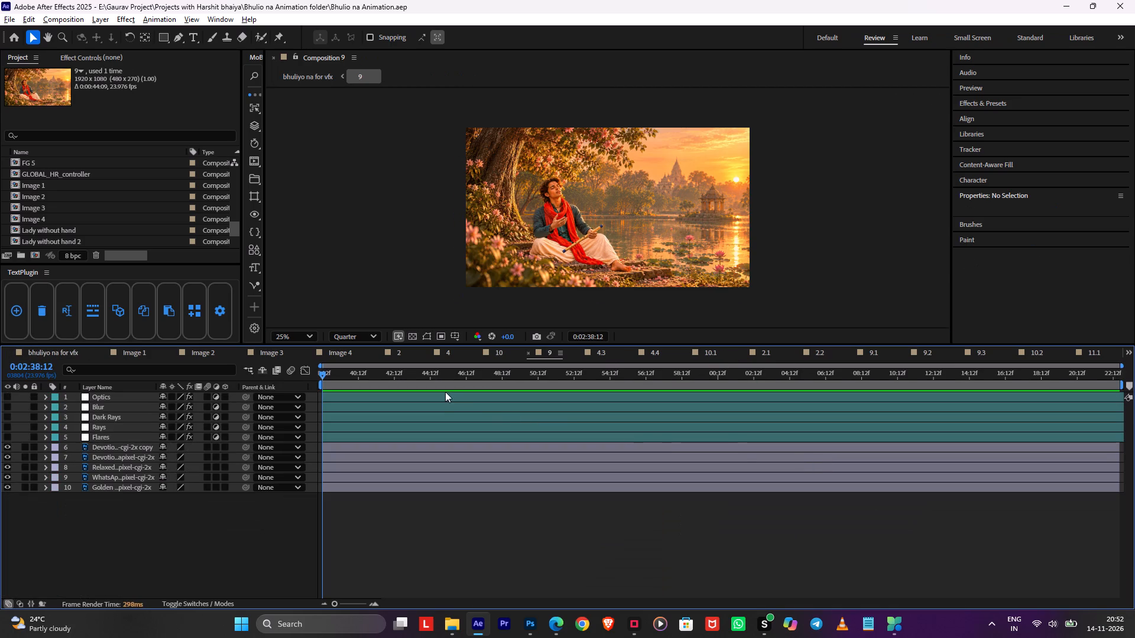
left_click(445, 391)
left_click(437, 397)
key("ctrl+alt+shift+y")
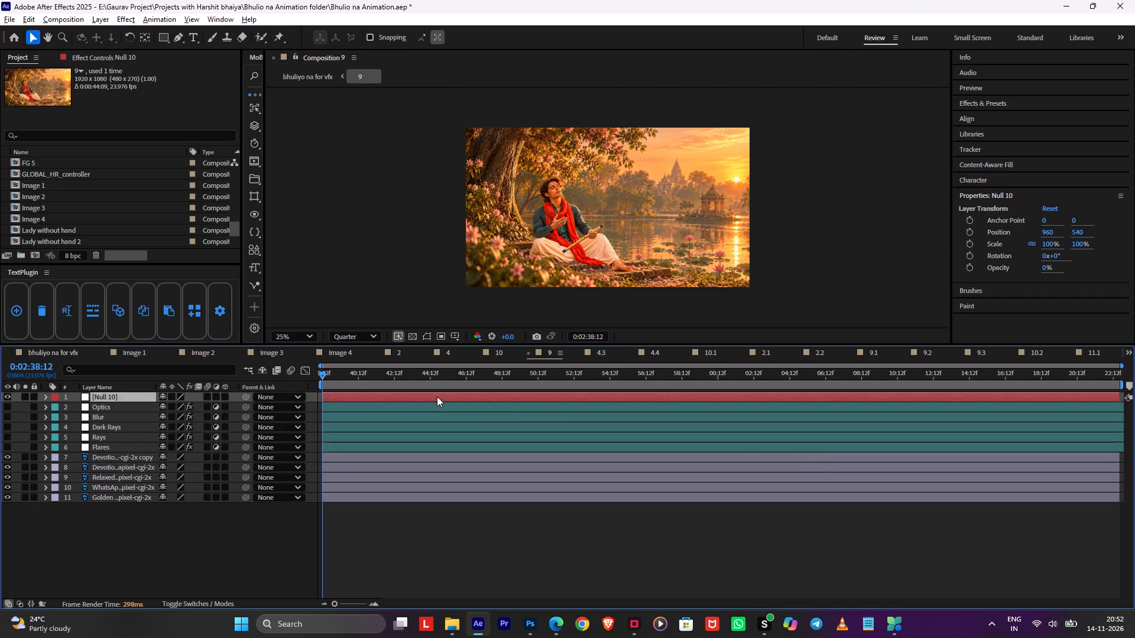
key("ctrl+alt+shift+c")
key("Return")
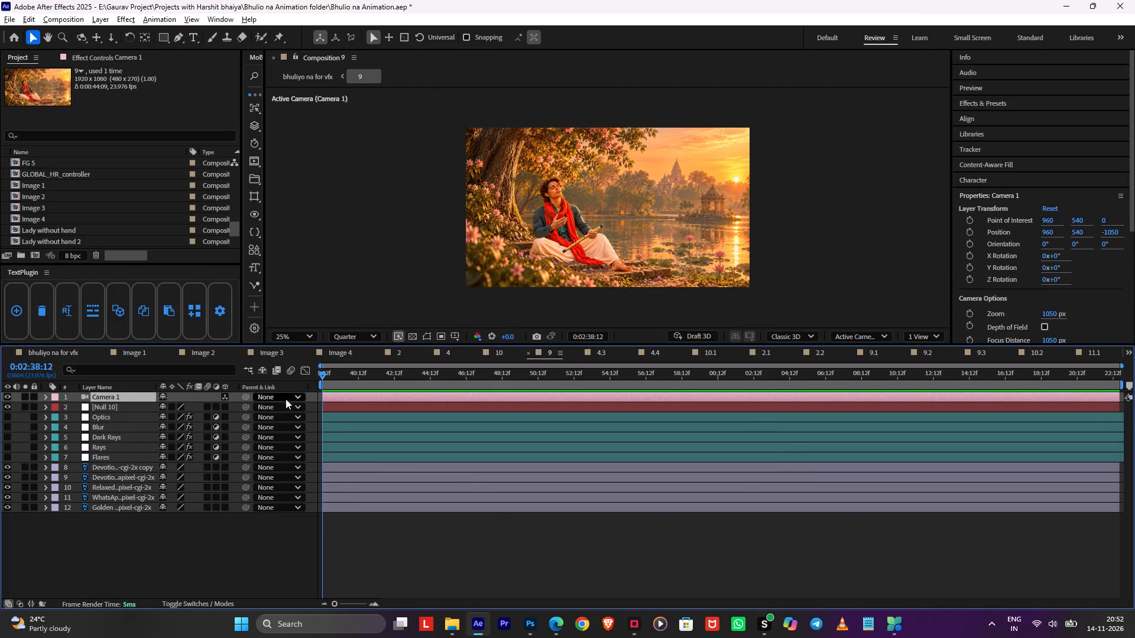
Make Null 10 a 3D layer, place it above Camera 1, and parent the camera to it.
left_click(225, 406)
left_click_drag(107, 403, 115, 404)
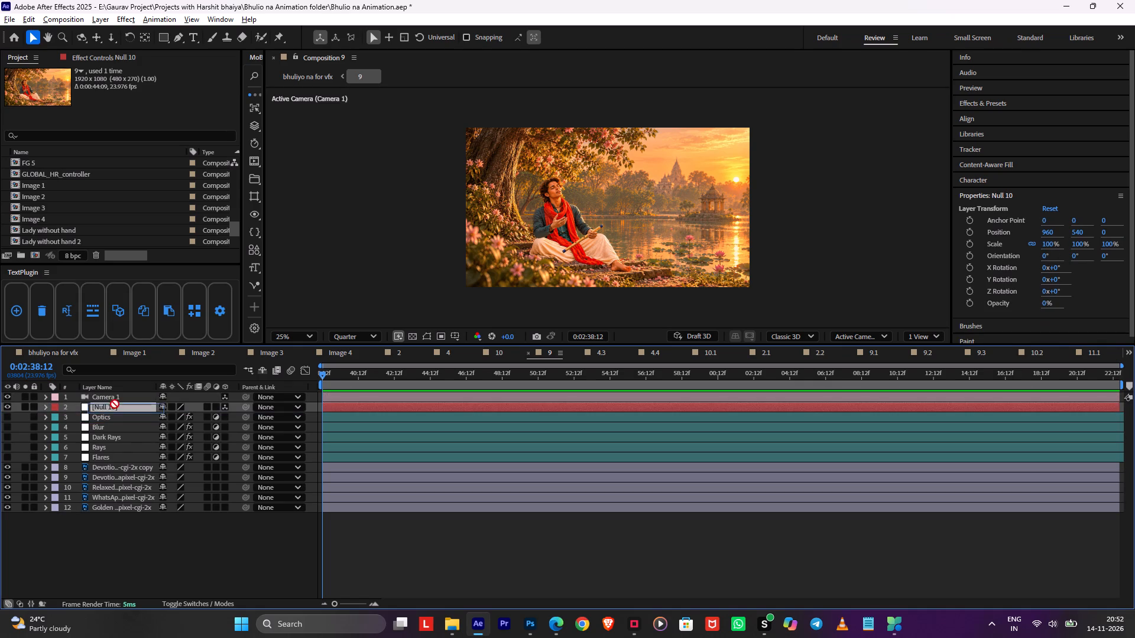
left_click_drag(115, 404, 125, 395)
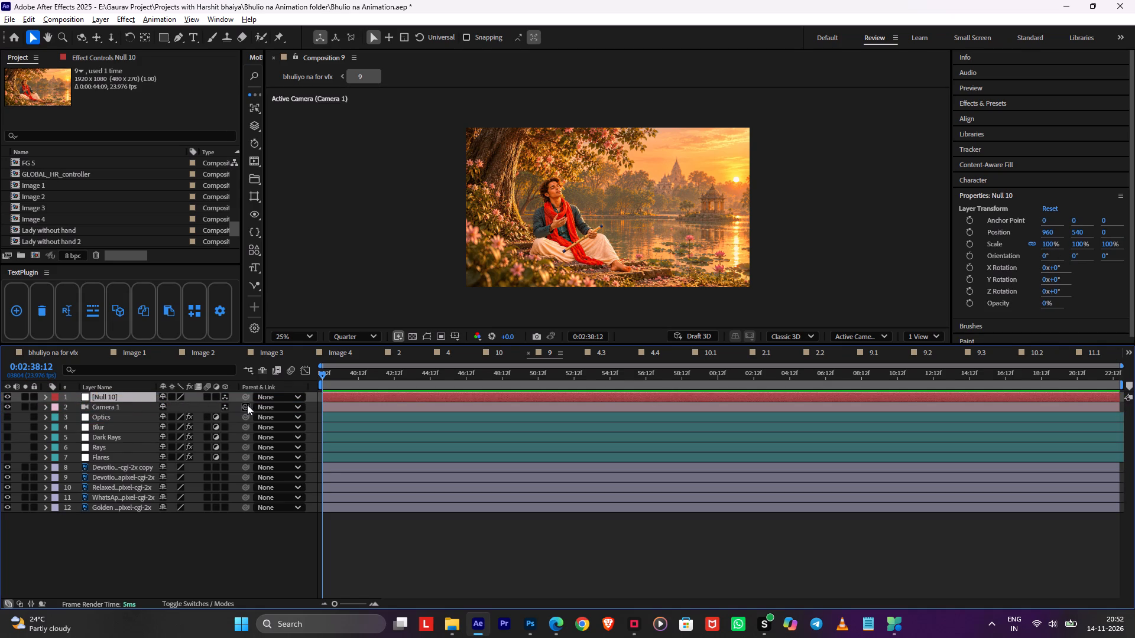
left_click_drag(247, 405, 227, 396)
Pre-compose the four picture layers above the Golden background into a composition named FG, checking their visibility first.
left_click(122, 470)
double_click(11, 467)
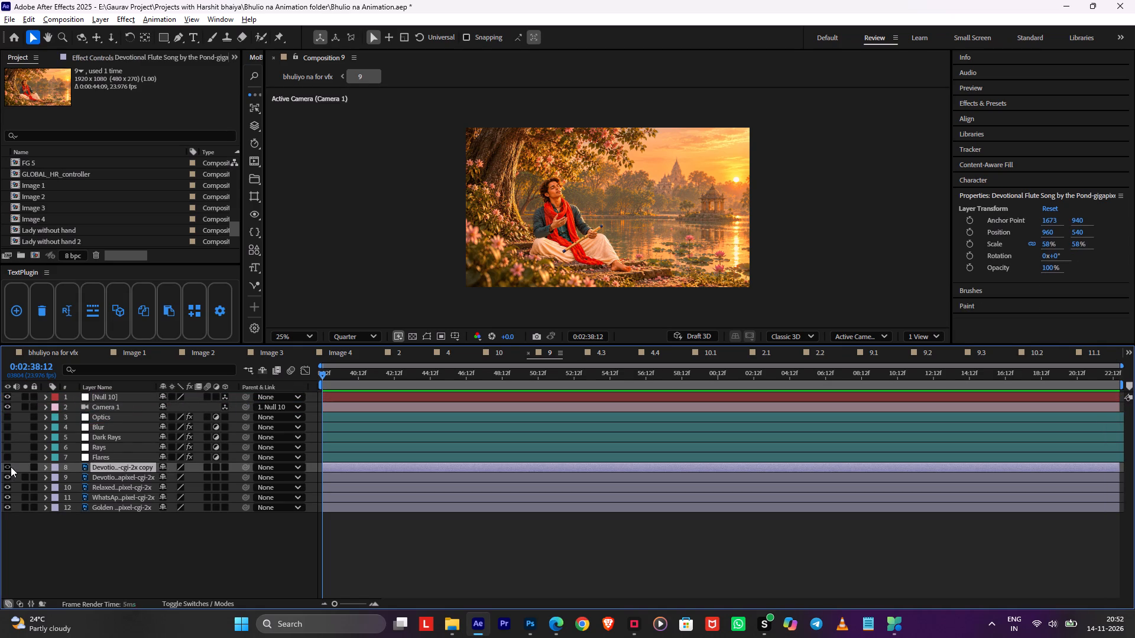
left_click(119, 489, "shift")
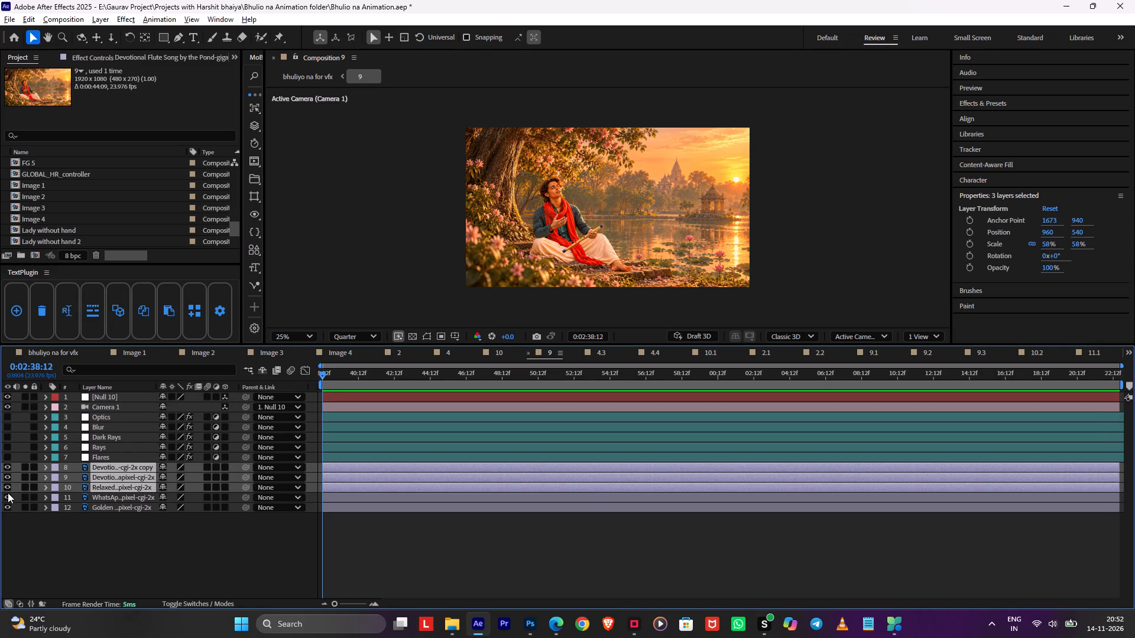
left_click(8, 495)
left_click(8, 495)
left_click(89, 494, "shift")
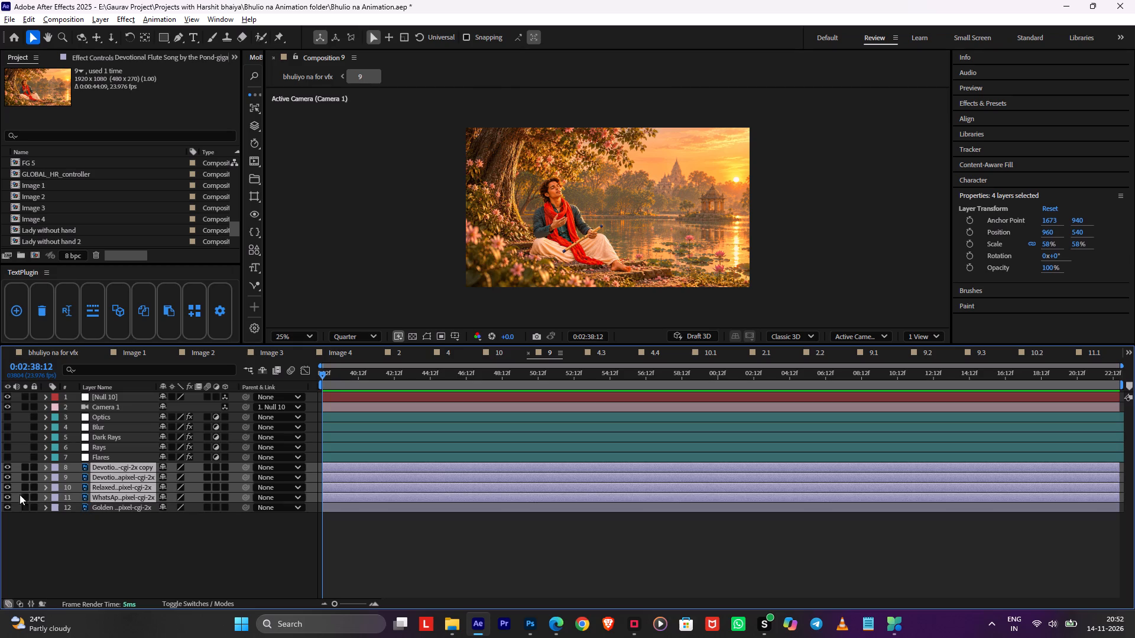
double_click(9, 494)
key("ctrl+shift+c")
type("FG")
key("Return")
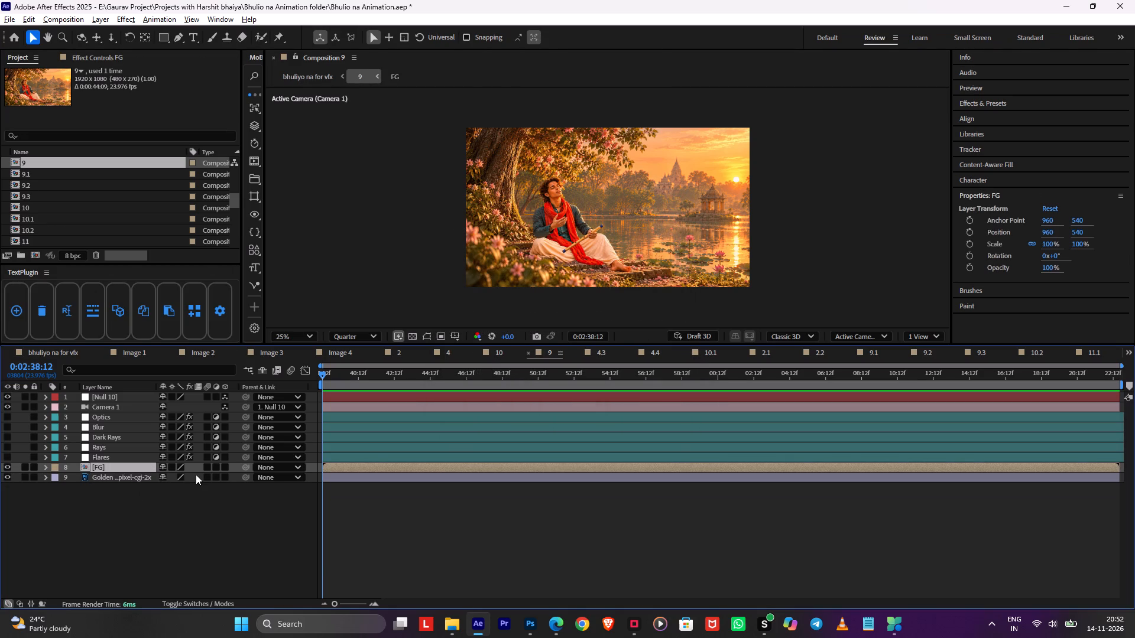
Turn the FG layer and the Golden background layer into 3D layers.
left_click_drag(229, 467, 225, 485)
left_click(193, 499)
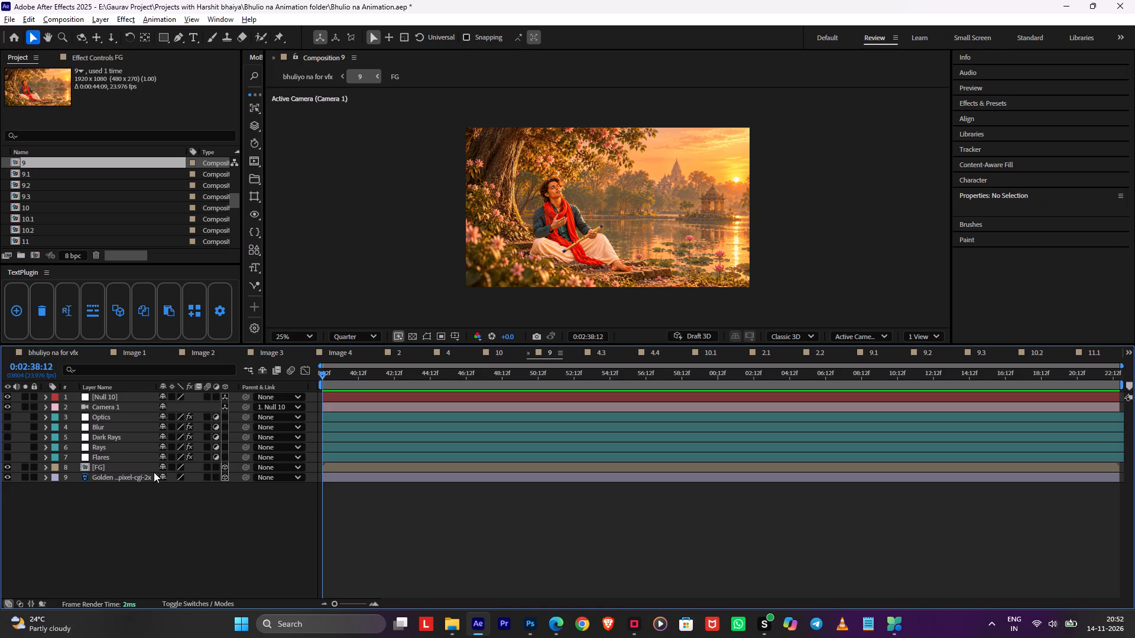
Set the Z position of the Golden background layer to 3000 and of the FG layer to 2000.
left_click(136, 468, "shift")
left_click(110, 478, "shift")
key("p")
left_click(121, 509)
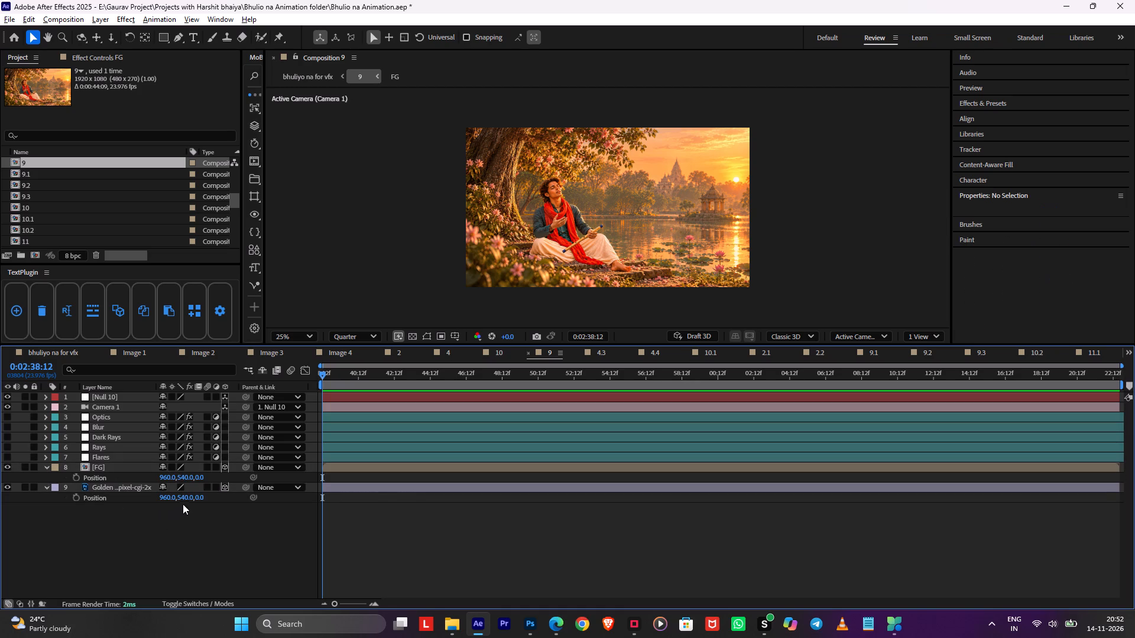
left_click(200, 499)
key("3")
key("0")
key("0")
key("0")
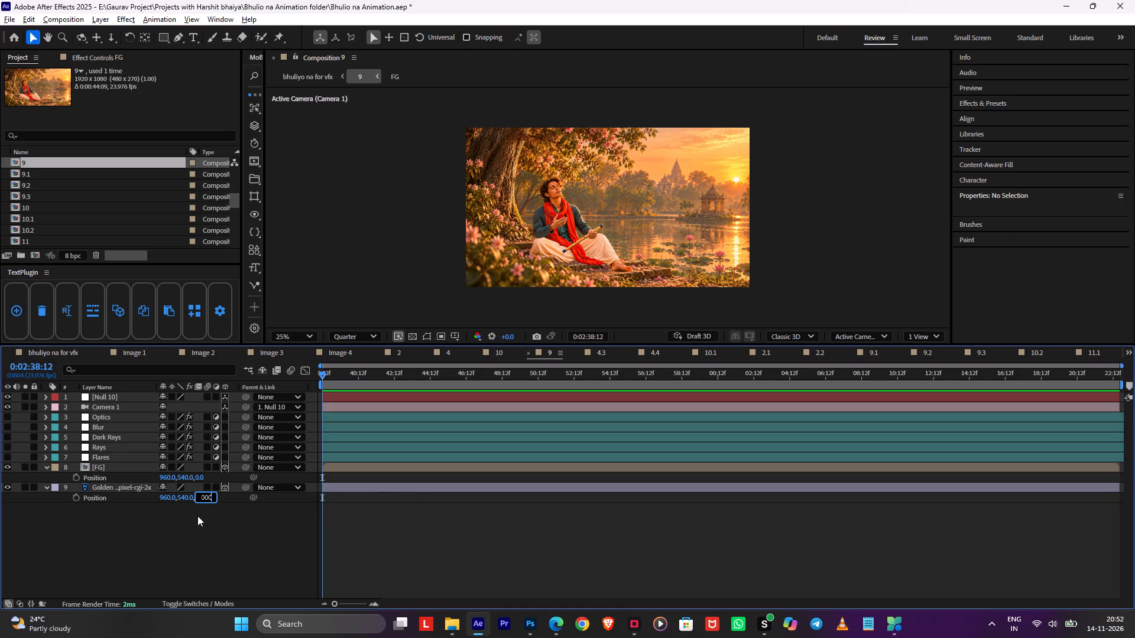
left_click(197, 516)
left_click(200, 479)
key("2")
key("0")
key("0")
key("0")
left_click(329, 513)
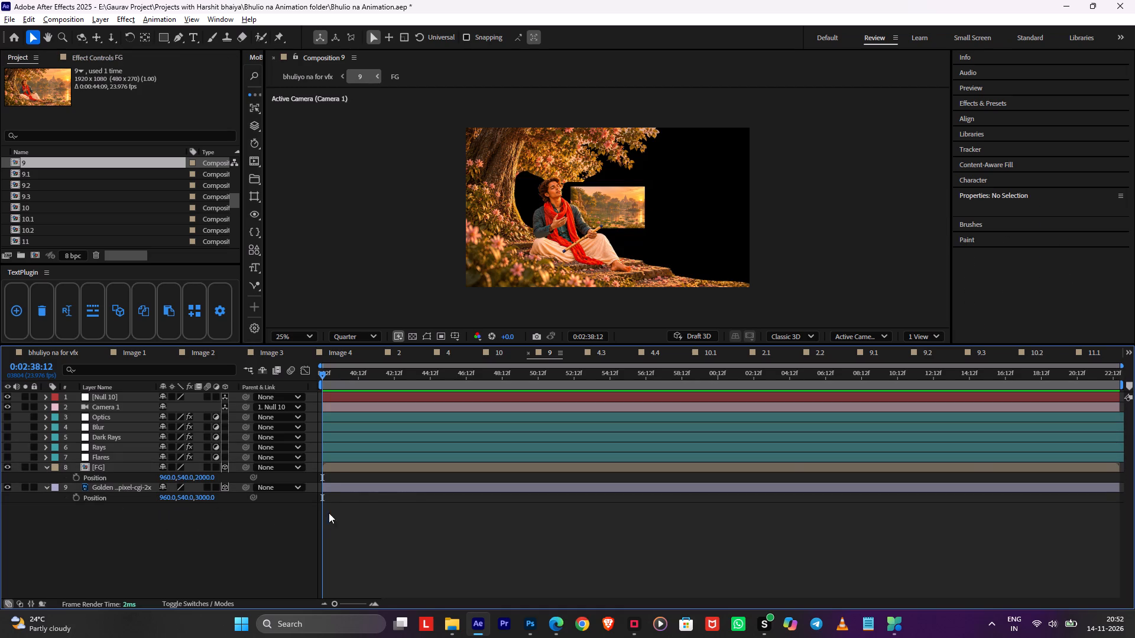
Scale the Golden background to 227% and the FG layer to 303% so both fill the frame, and save the project.
left_click(331, 486)
left_click(333, 468, "shift")
key("s")
left_click(132, 513)
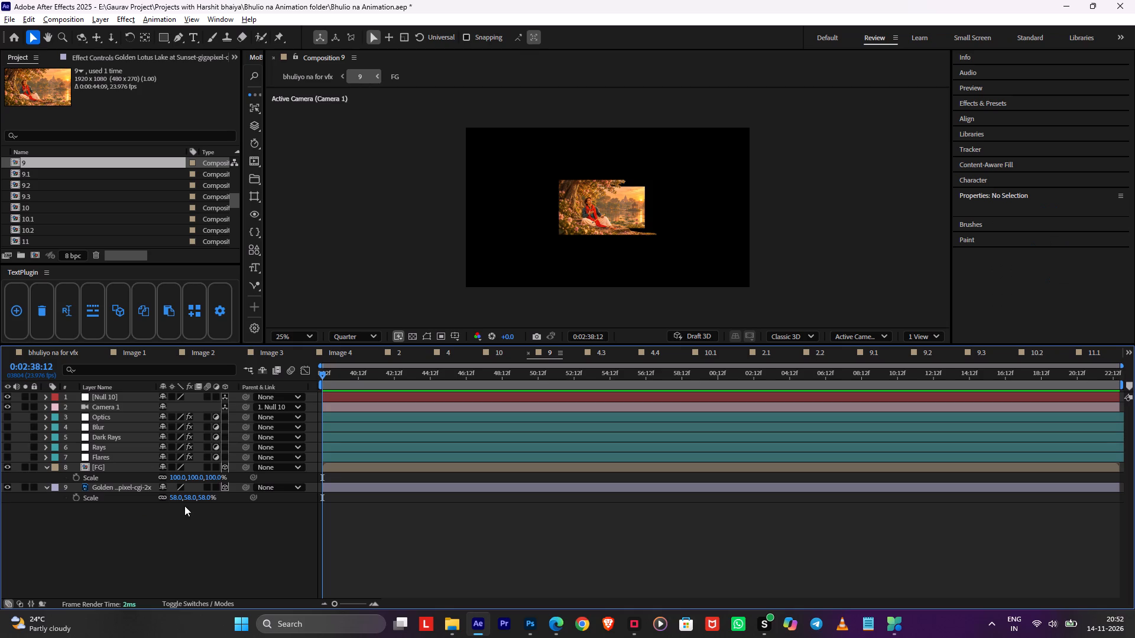
left_click_drag(205, 497, 297, 490)
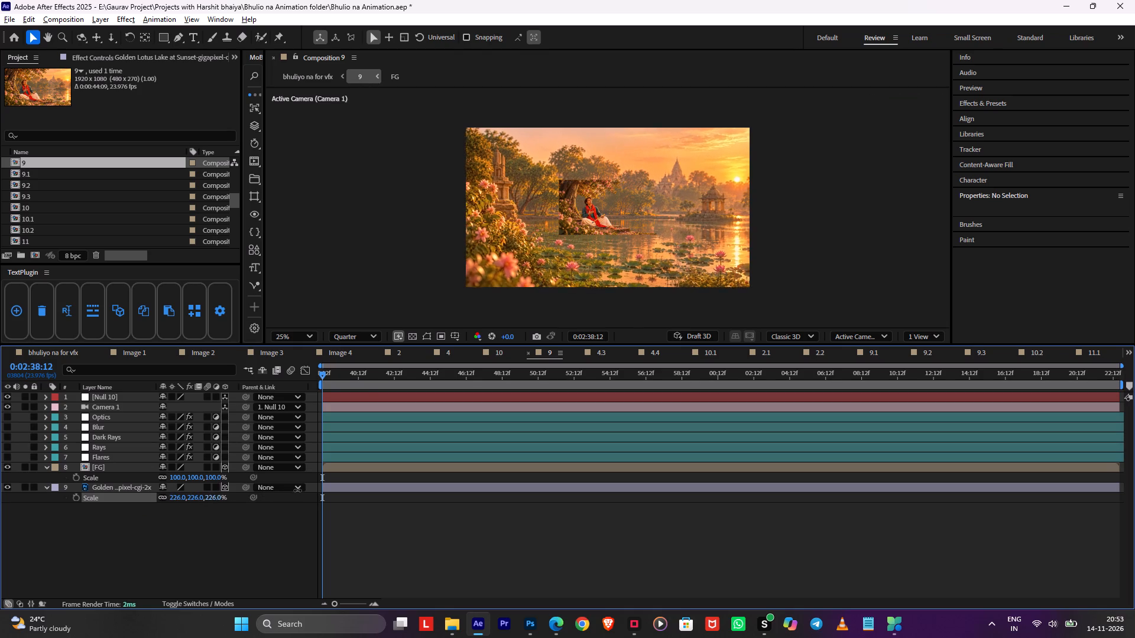
left_click_drag(297, 490, 298, 490)
left_click_drag(218, 479, 290, 477)
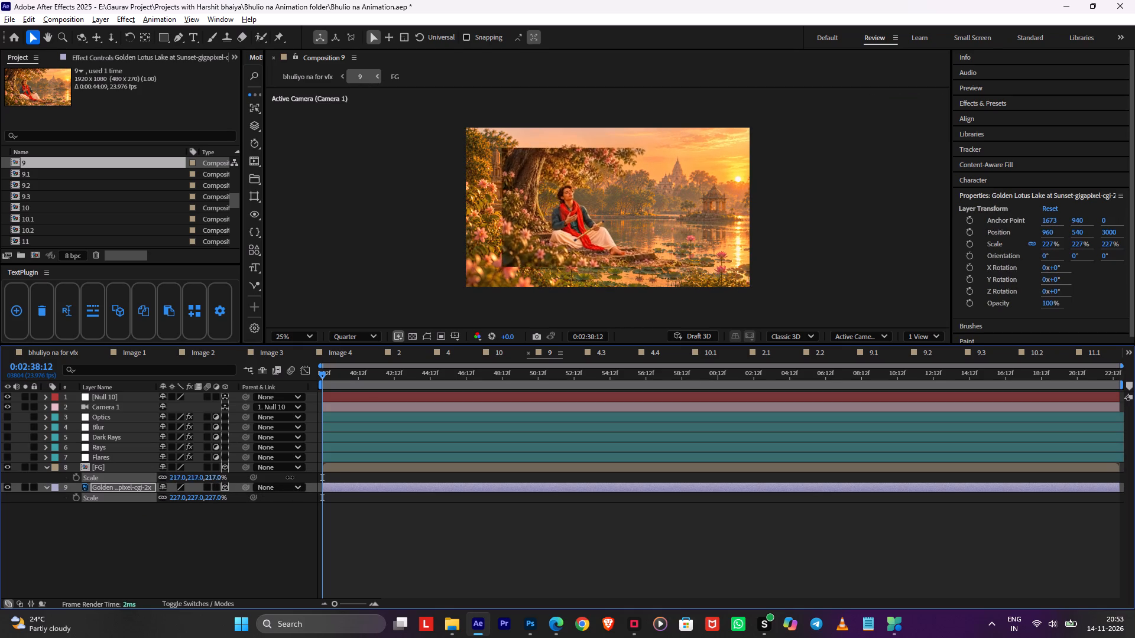
left_click_drag(290, 477, 336, 477)
left_click(495, 527)
key("ctrl+s")
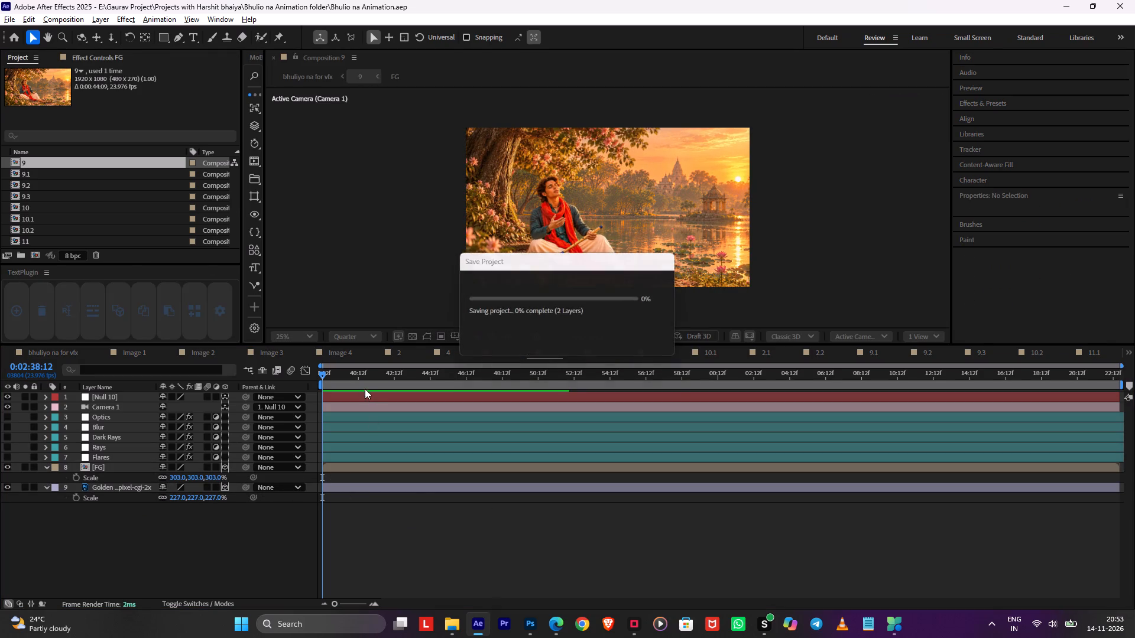
Keyframe Null 10's position at 0:02:38:12 and set it to 645, 540, 1011 for a closer framing of the flute player.
left_click(360, 393)
key("p")
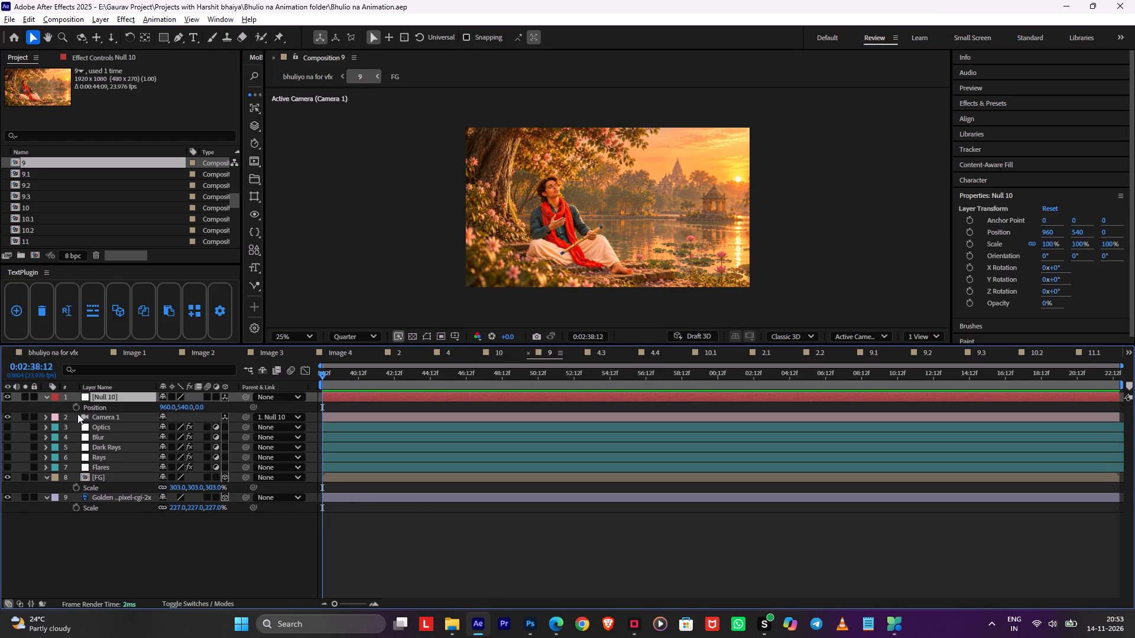
left_click(76, 414)
left_click(76, 408)
left_click_drag(201, 408, 413, 406)
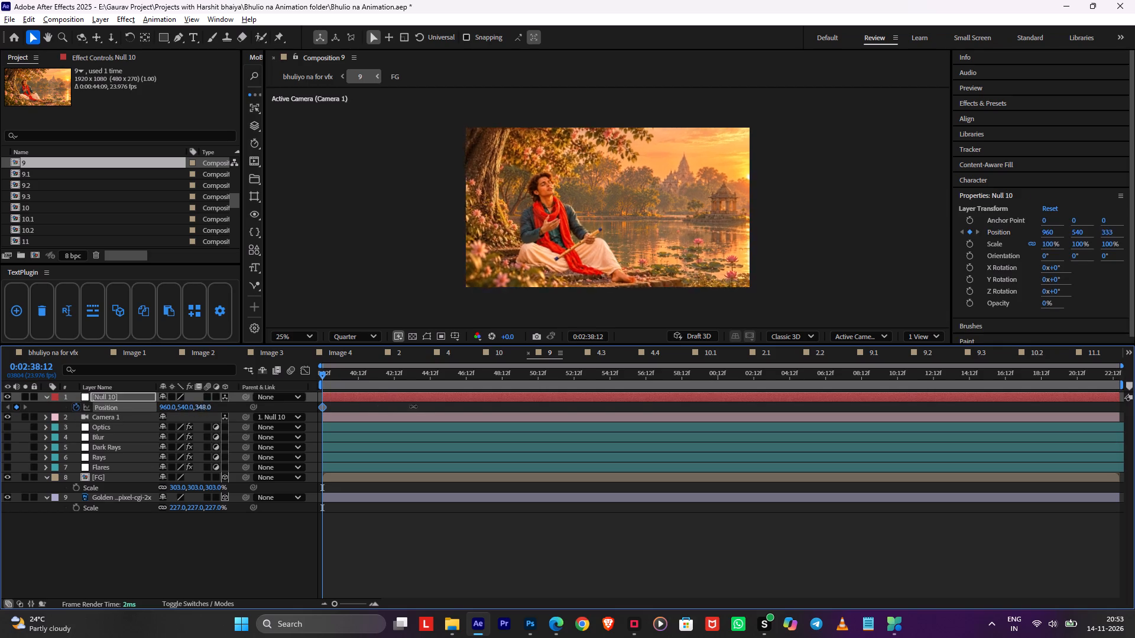
left_click_drag(413, 406, 792, 401)
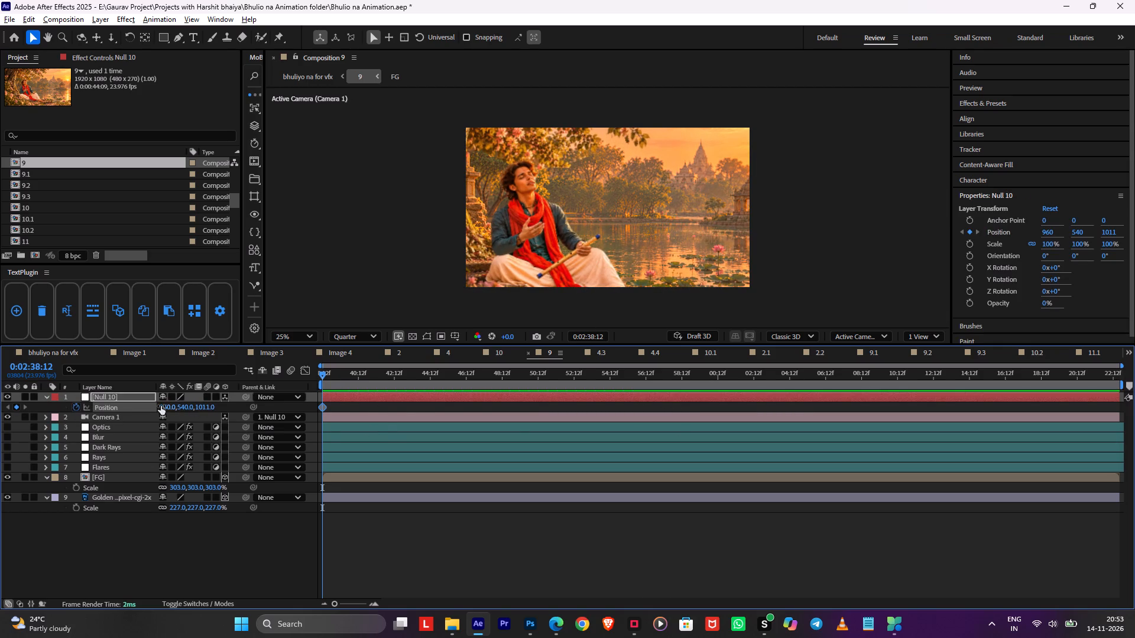
left_click_drag(161, 406, 0, 431)
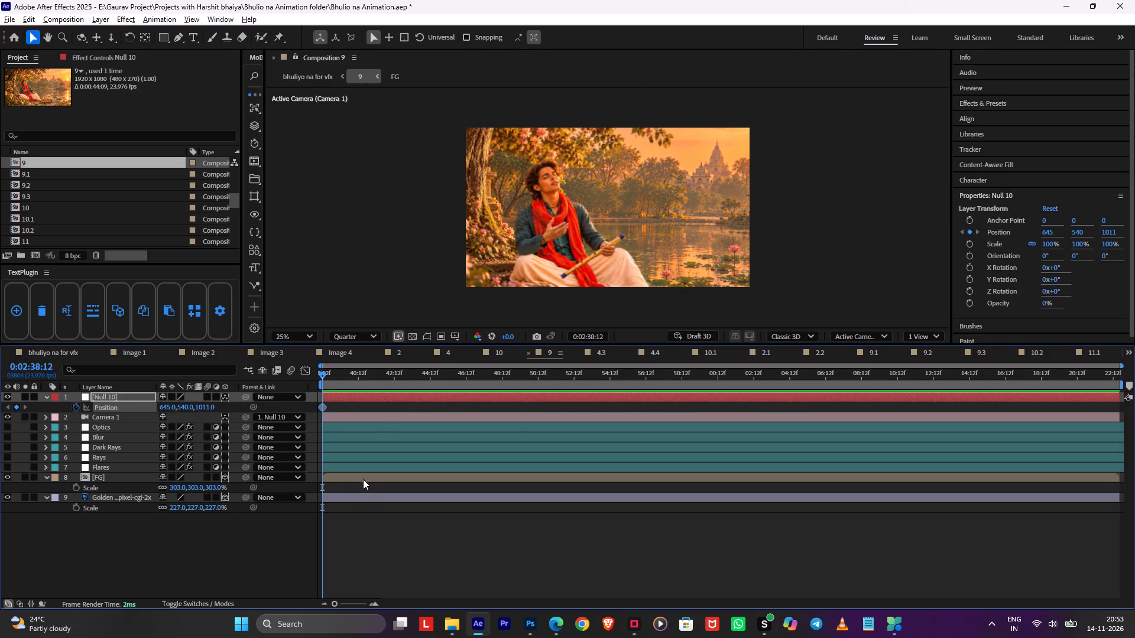
Open the FG composition and save the project.
double_click(363, 479)
left_click(438, 484)
key("ctrl+s")
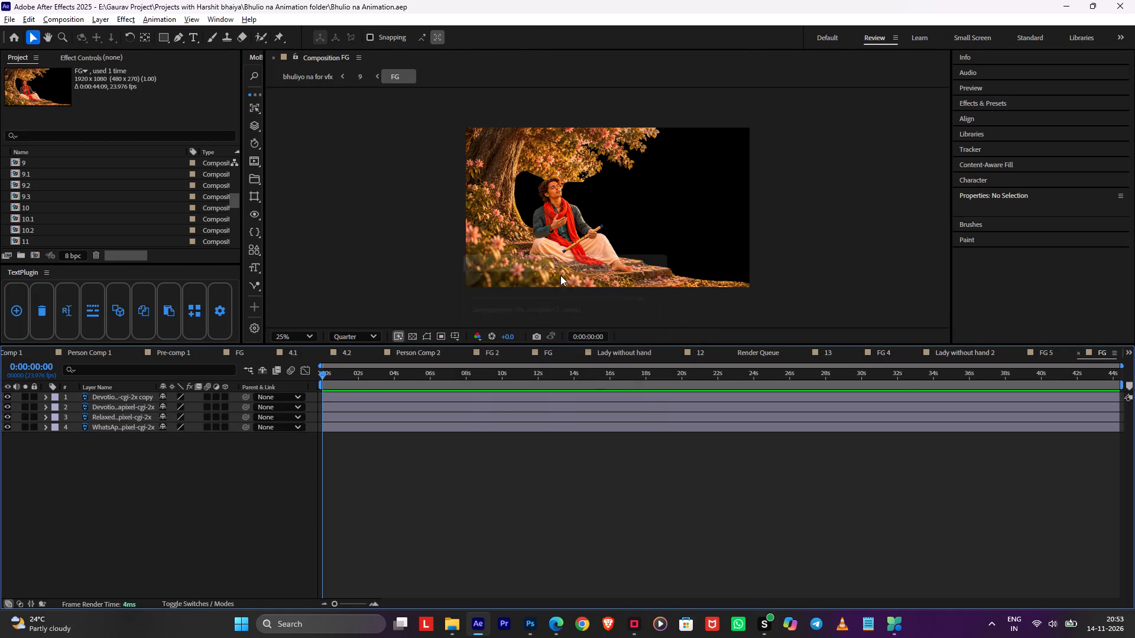
Set the FG preview to full resolution and examine the flute player's cut-out close up, undoing any accidental layer move.
scroll(560, 272, "up", 2)
left_click(343, 341)
left_click(346, 375)
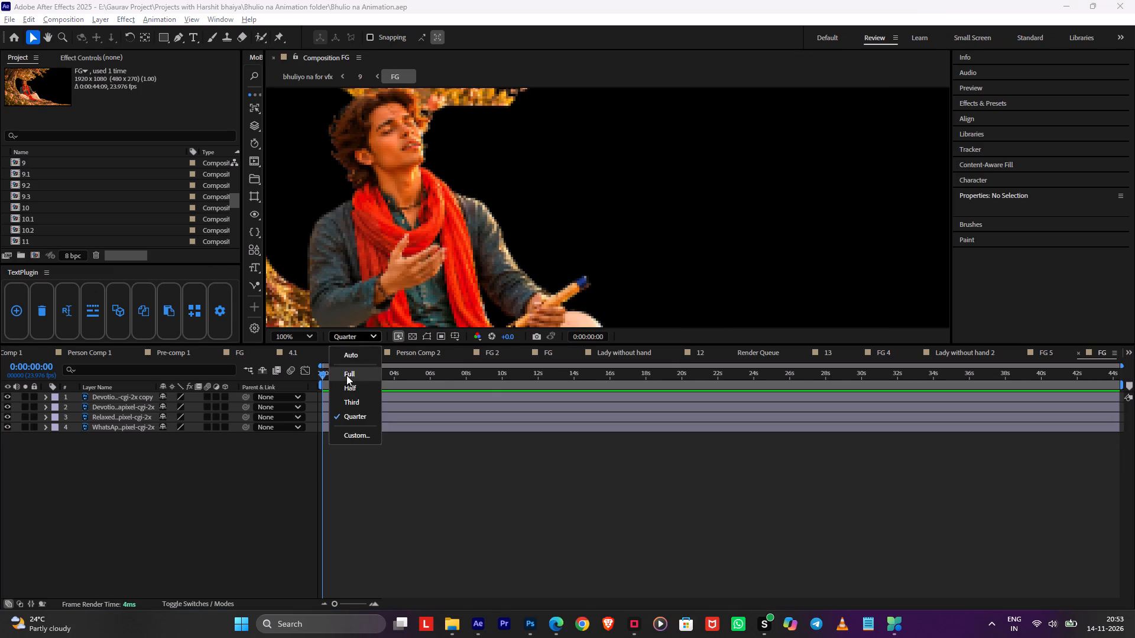
scroll(384, 255, "up", 1)
left_click_drag(331, 281, 423, 250)
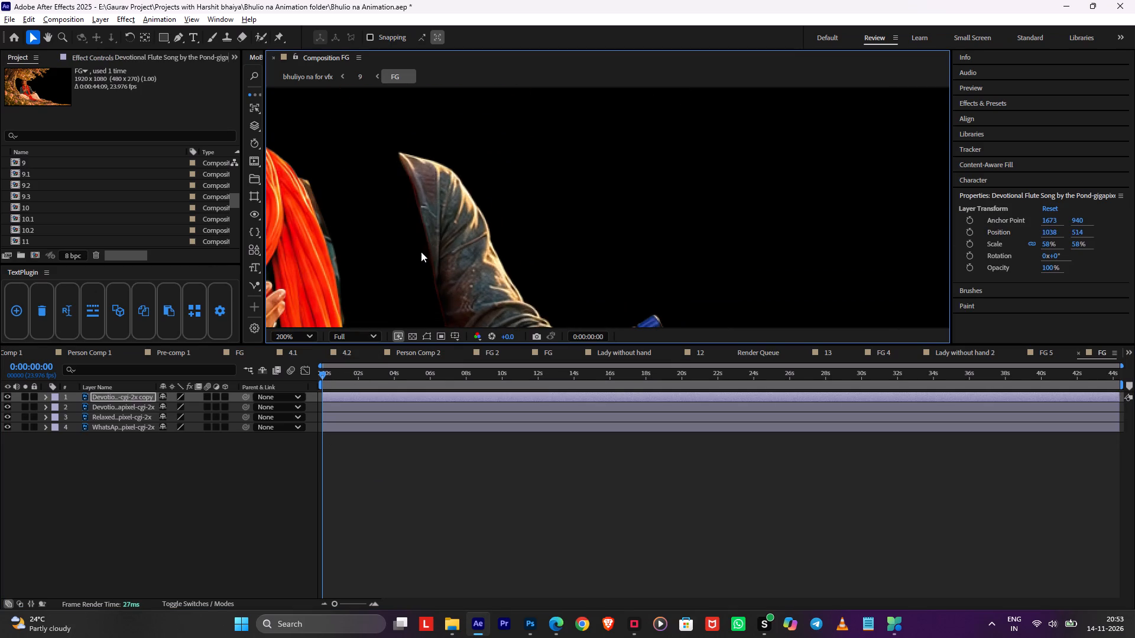
key("ctrl+z")
middle_click_drag(362, 267, 648, 141)
scroll(645, 145, "down", 2)
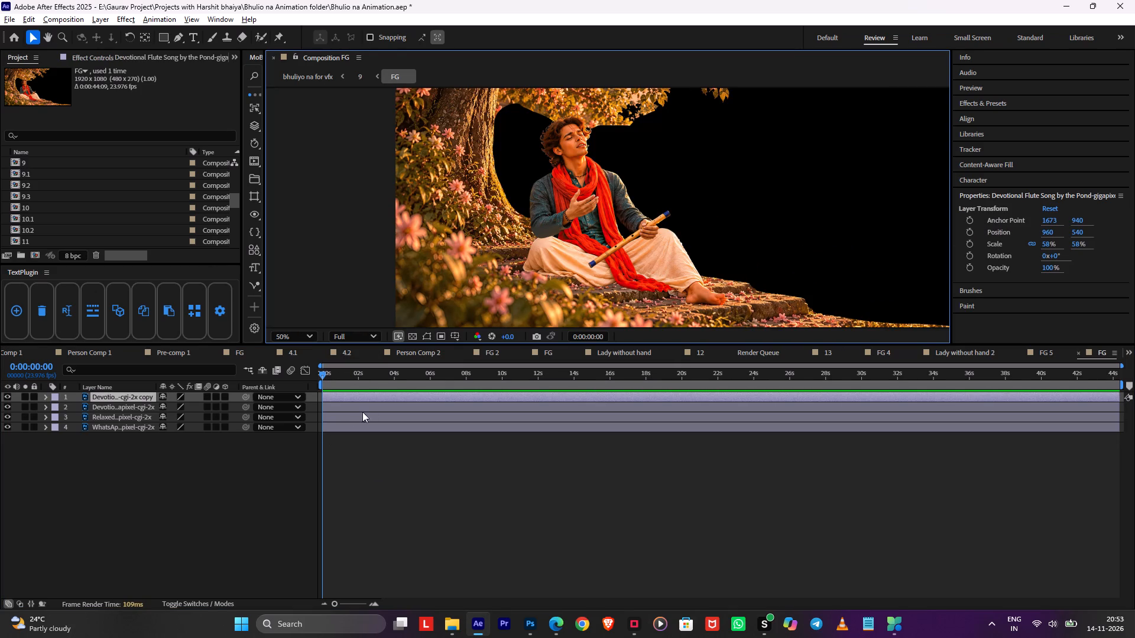
left_click(357, 337)
left_click(341, 376)
scroll(583, 193, "down", 1)
Identify the raised-arm layer (layer 2) and place Puppet pins on its shoulder, elbow and hand.
double_click(9, 396)
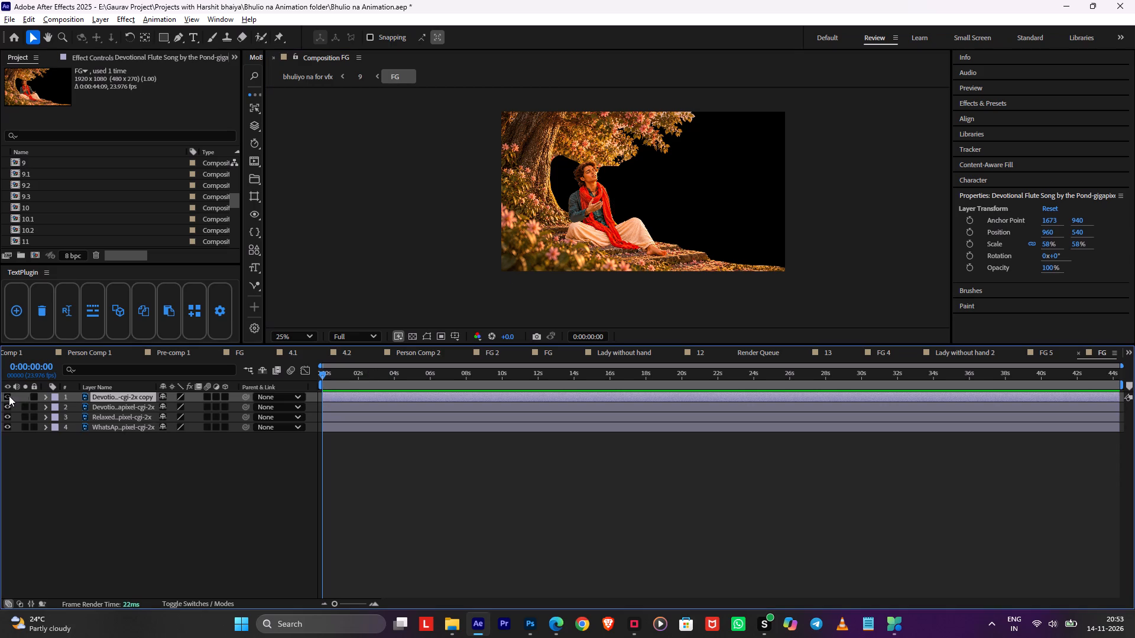
left_click(8, 411)
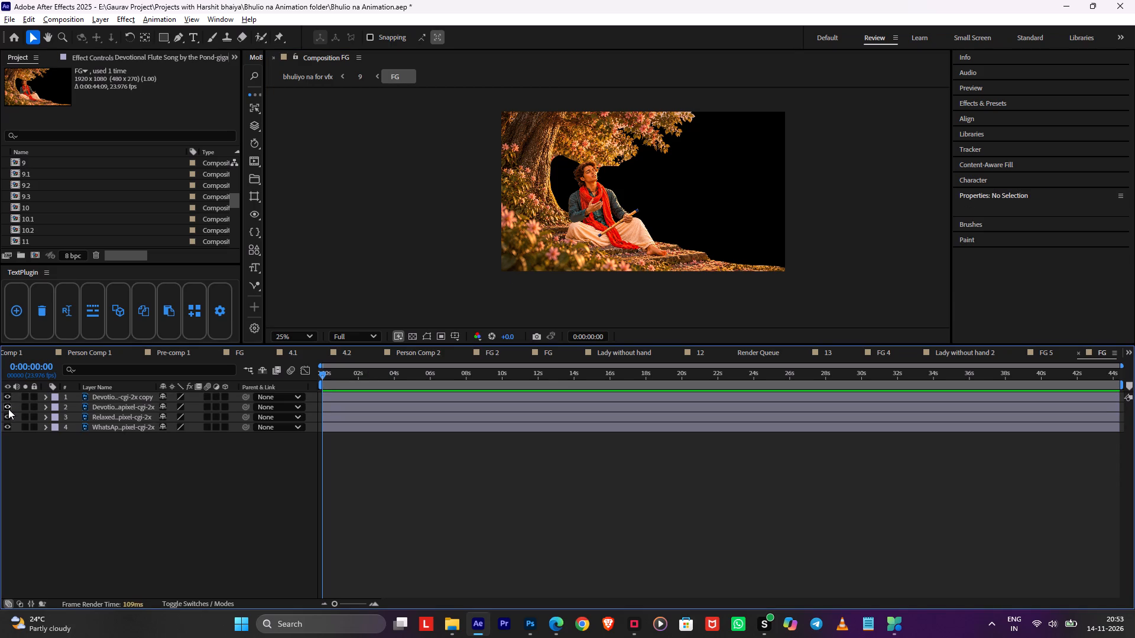
double_click(8, 407)
left_click(114, 406)
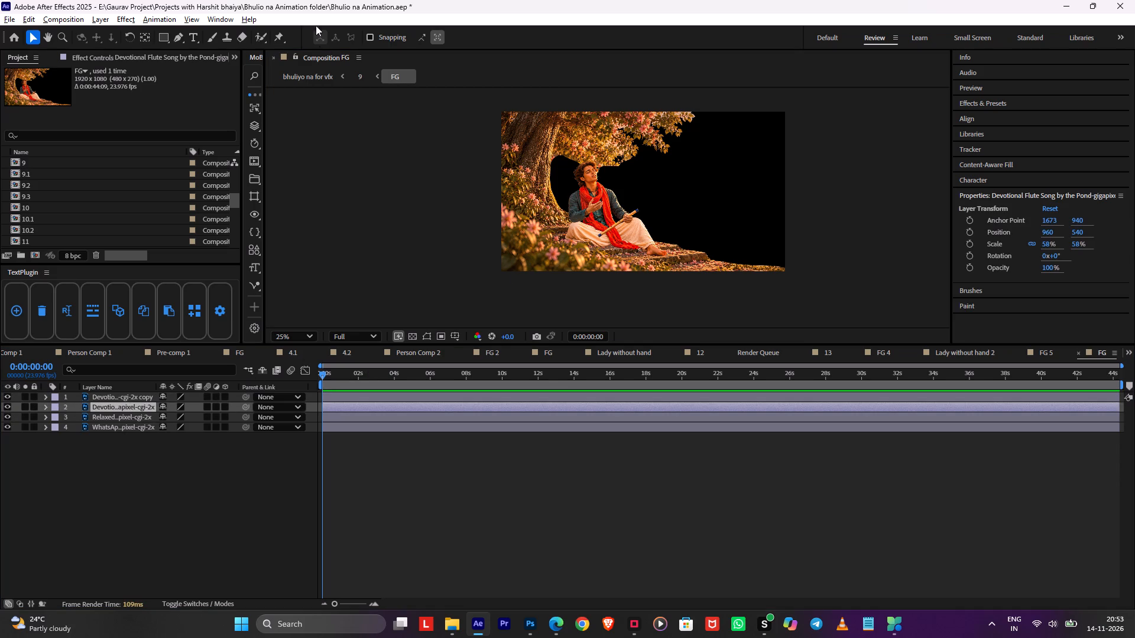
left_click(283, 40)
scroll(549, 178, "up", 1)
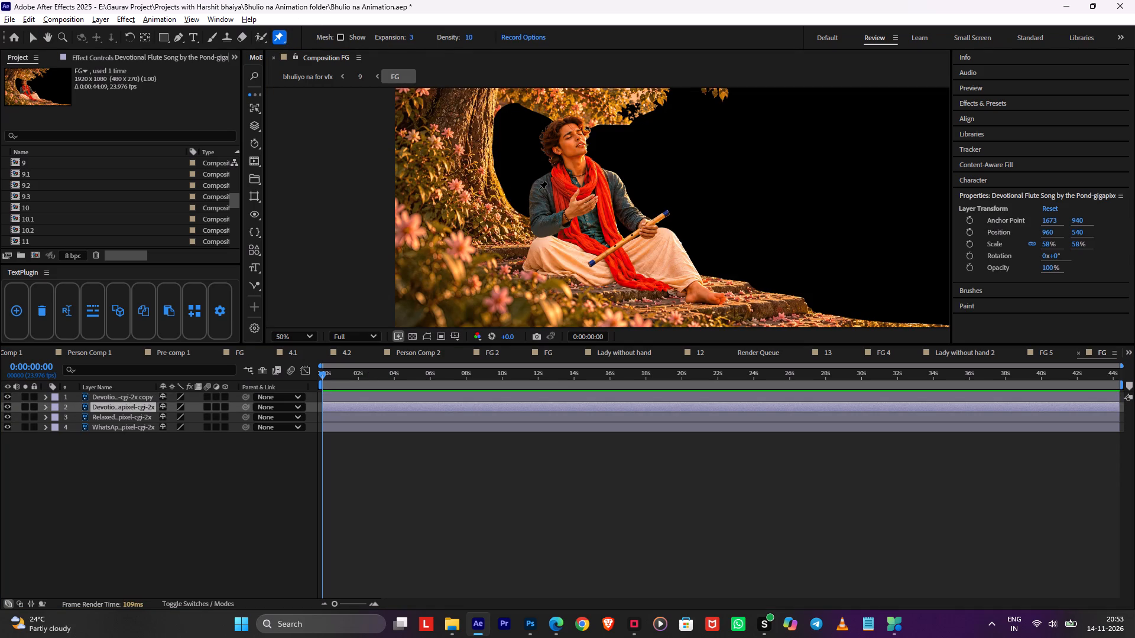
left_click(539, 189)
left_click(541, 227)
left_click(584, 207)
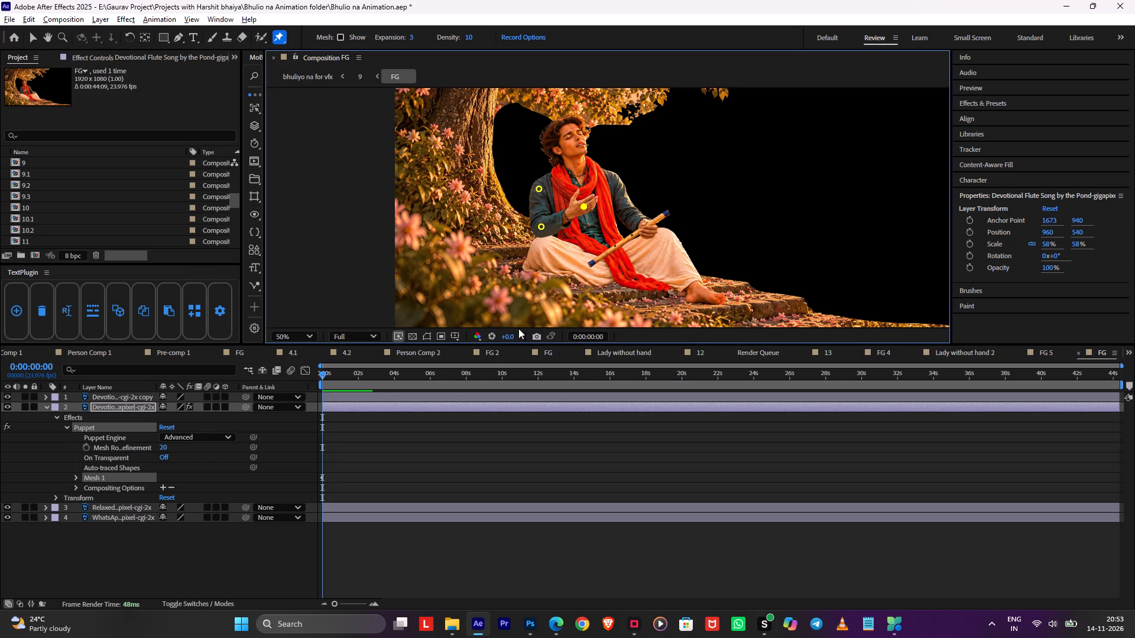
At 0:00:04:00, add three stabilising Puppet pins on the sleeve and scarf, and lower the hand pin slightly to about 1129.9, 1141.7.
left_click(394, 380)
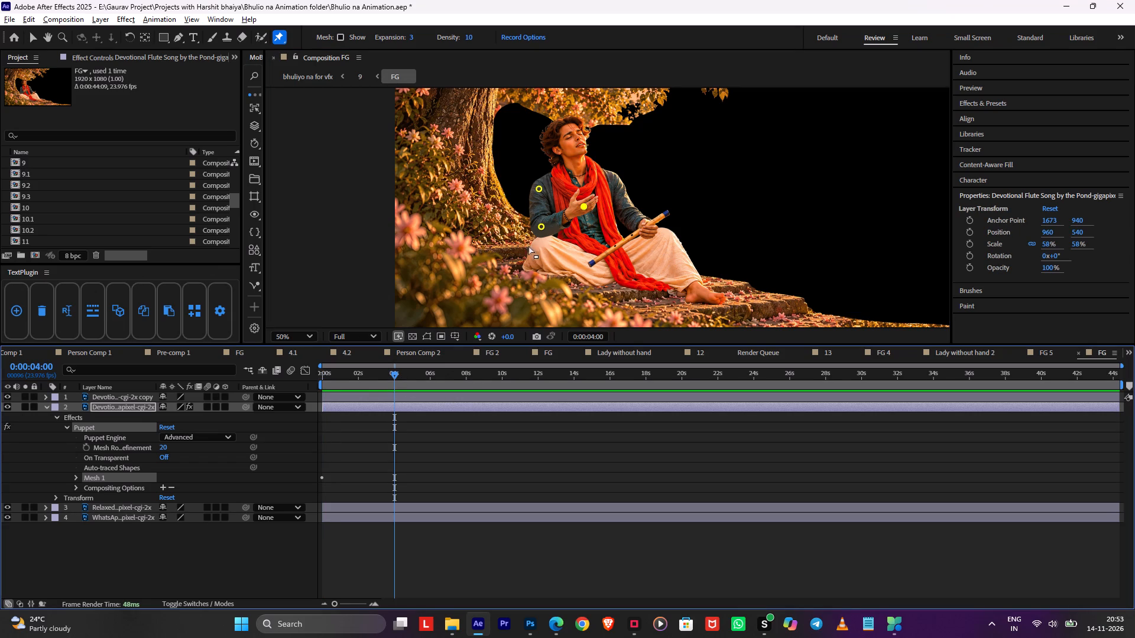
left_click_drag(584, 204, 586, 211)
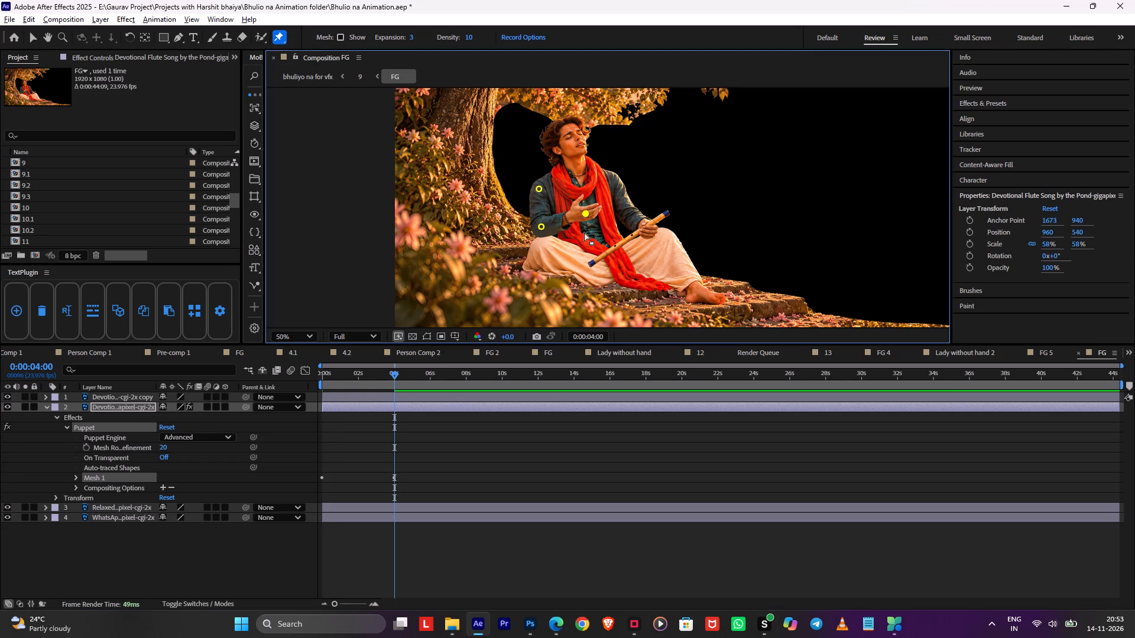
key("ctrl+z")
left_click_drag(583, 208, 587, 214)
key("ctrl+z")
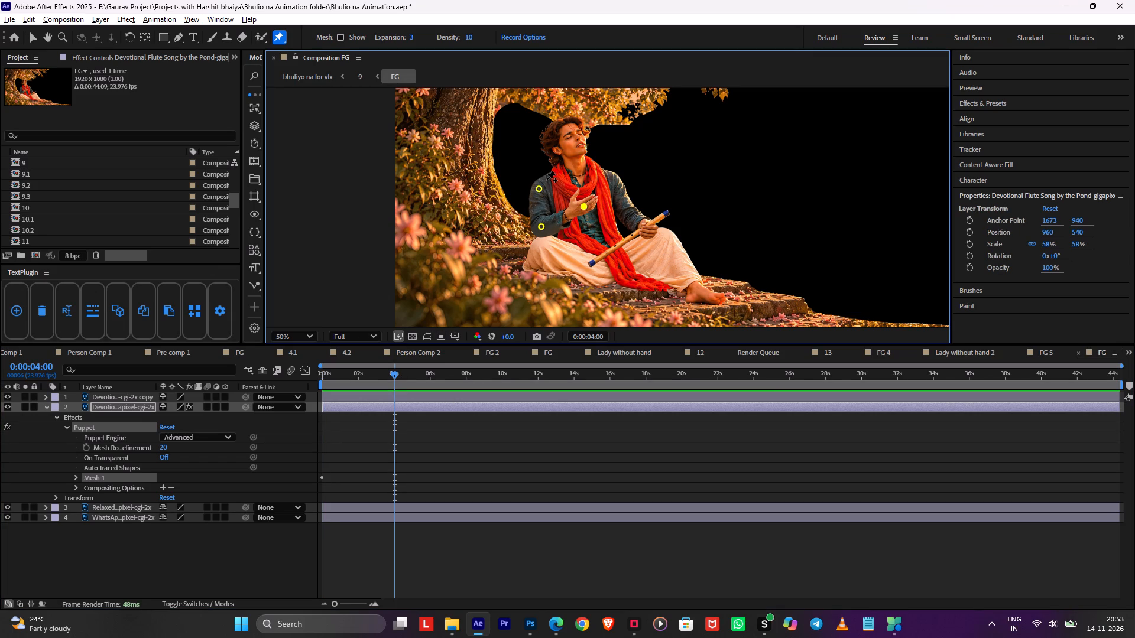
left_click(547, 180)
left_click(552, 207)
left_click(585, 210)
key("ctrl+z")
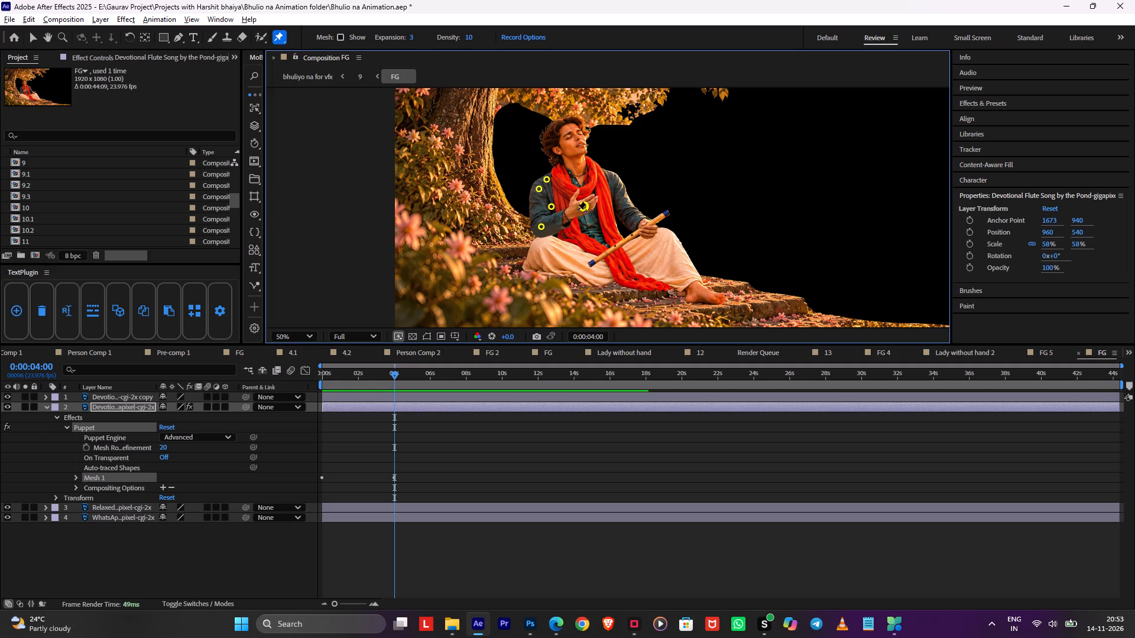
scroll(570, 213, "up", 1)
left_click(515, 196)
left_click_drag(562, 208, 563, 209)
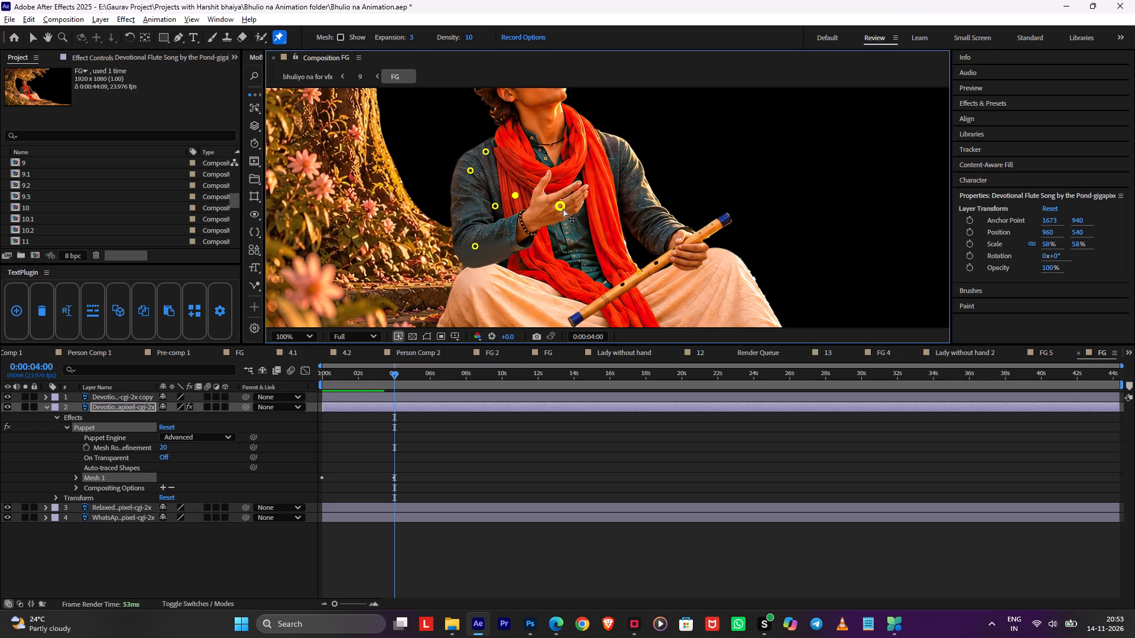
left_click_drag(563, 209, 565, 214)
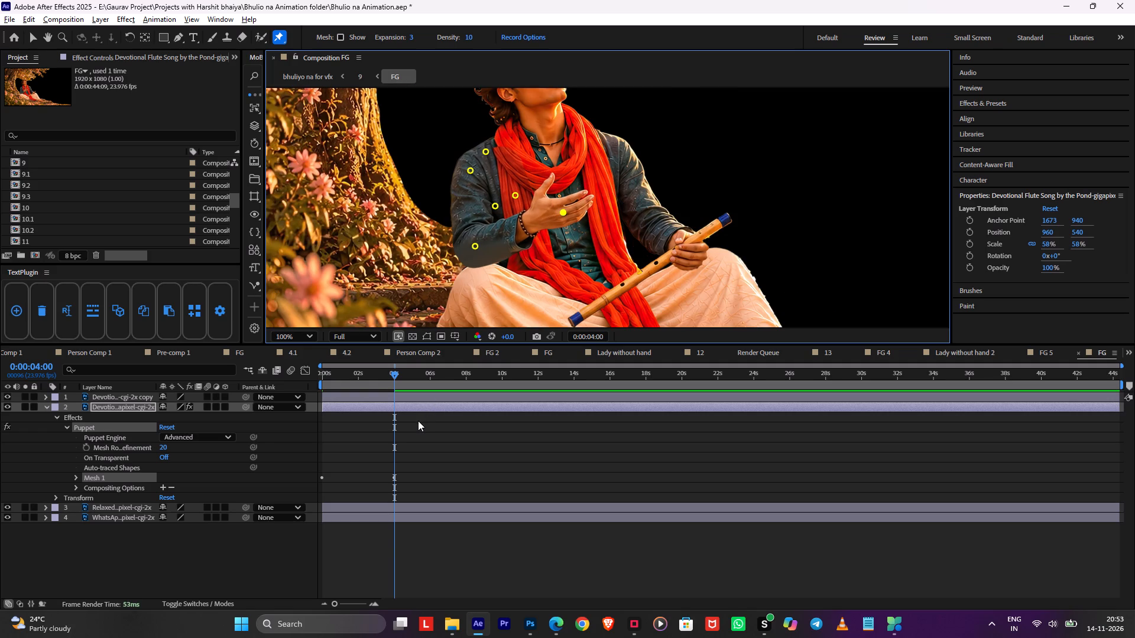
Reveal the arm layer's keyframes and apply Easy Ease to Puppet Pin 3's position keyframes.
key("u")
left_click_drag(410, 516, 304, 517)
key("F9")
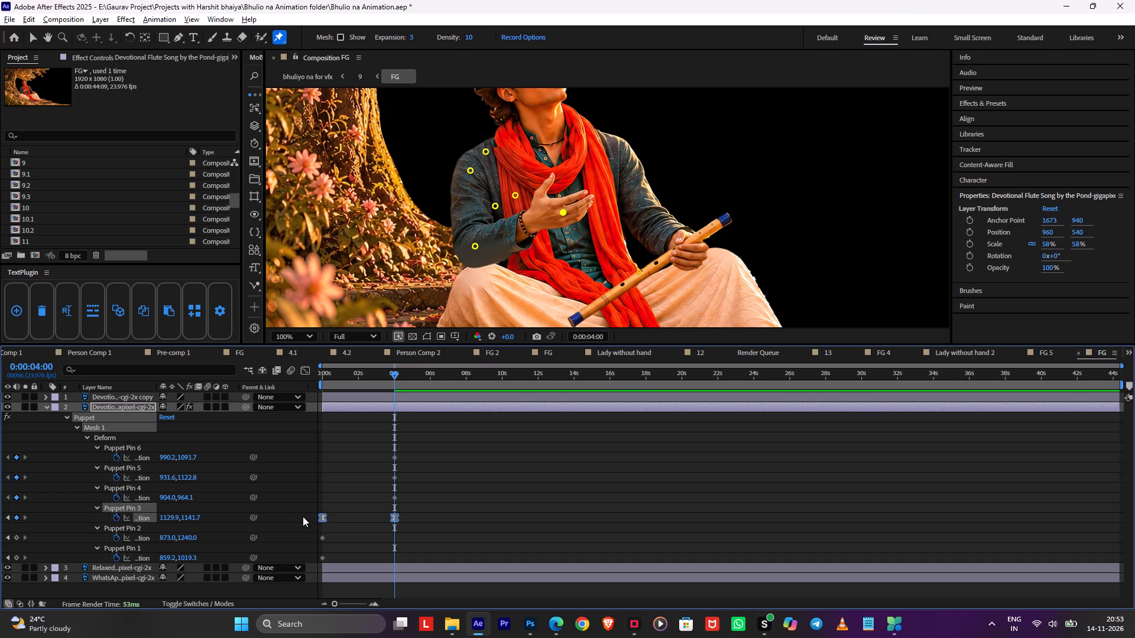
Copy the first-frame keyframes of Puppet Pins 1, 2 and 3 and paste them at 0:00:08:00.
left_click(466, 382)
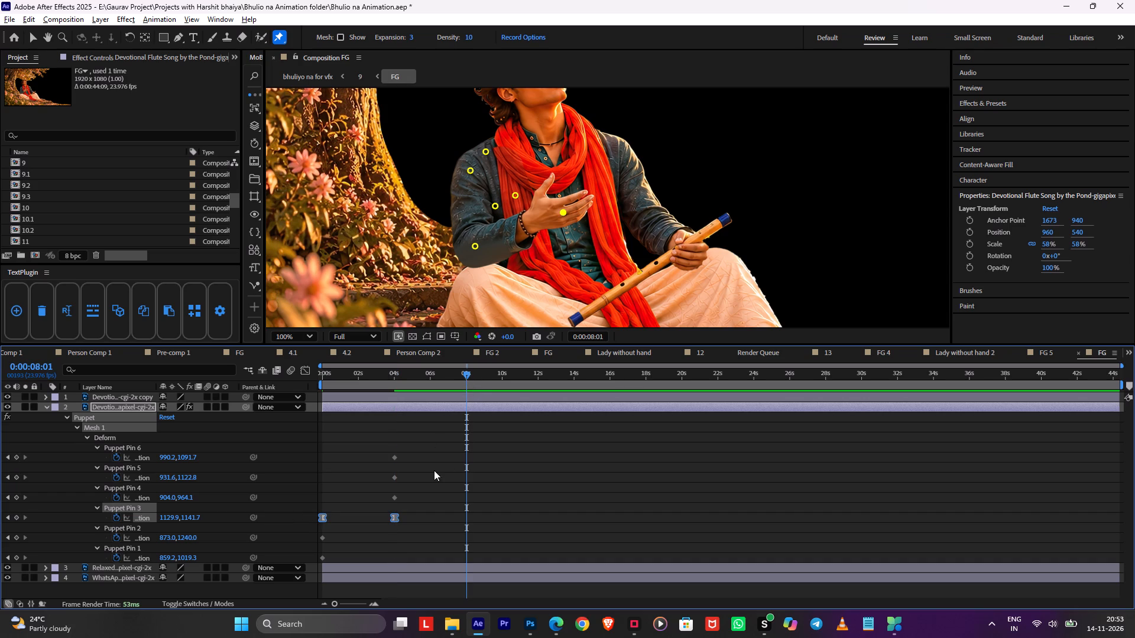
key("ctrl+Left")
left_click(364, 432)
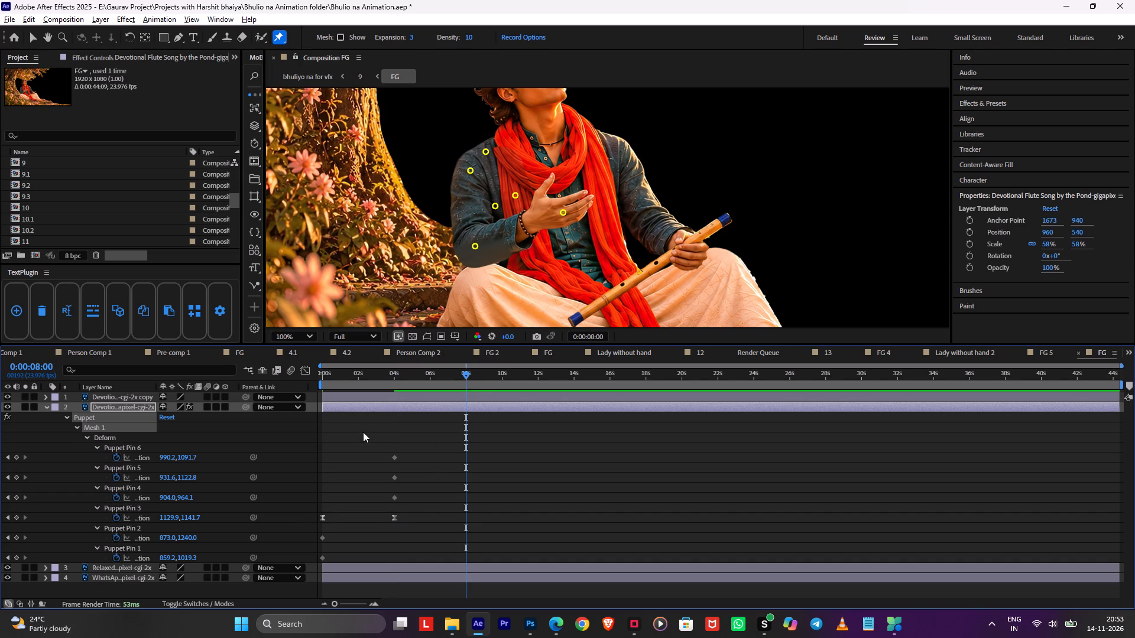
left_click_drag(348, 455, 314, 558)
key("ctrl+c")
key("ctrl+v")
Add the expression loopOut('pingpong') to Puppet Pin 3's position.
left_click_drag(520, 513, 299, 519)
left_click(115, 516, "alt")
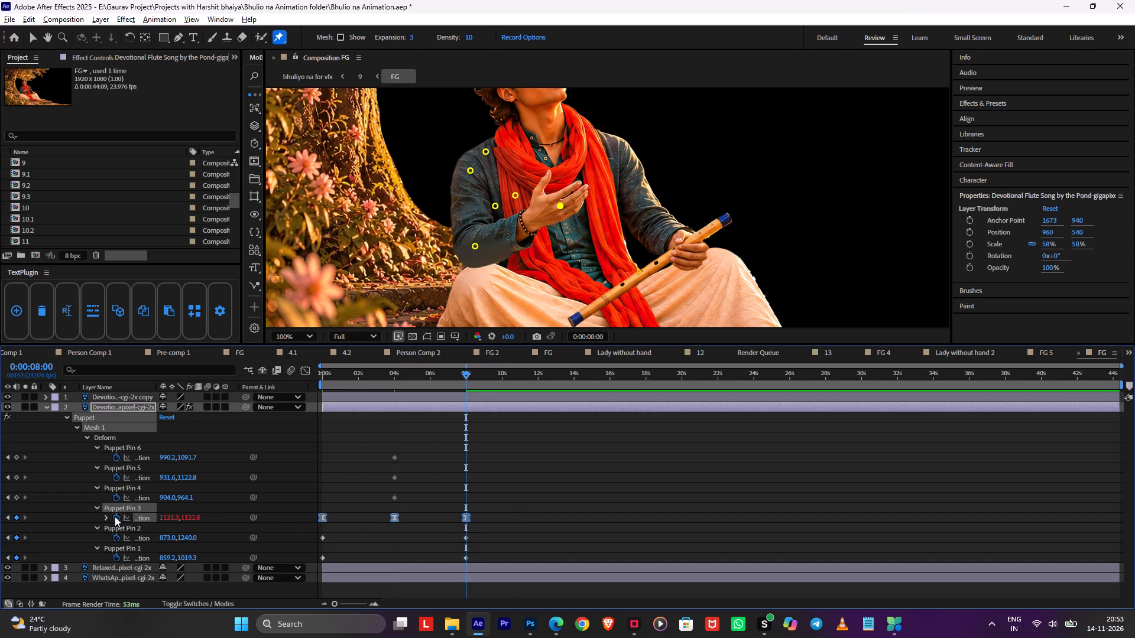
type("lo")
key("o")
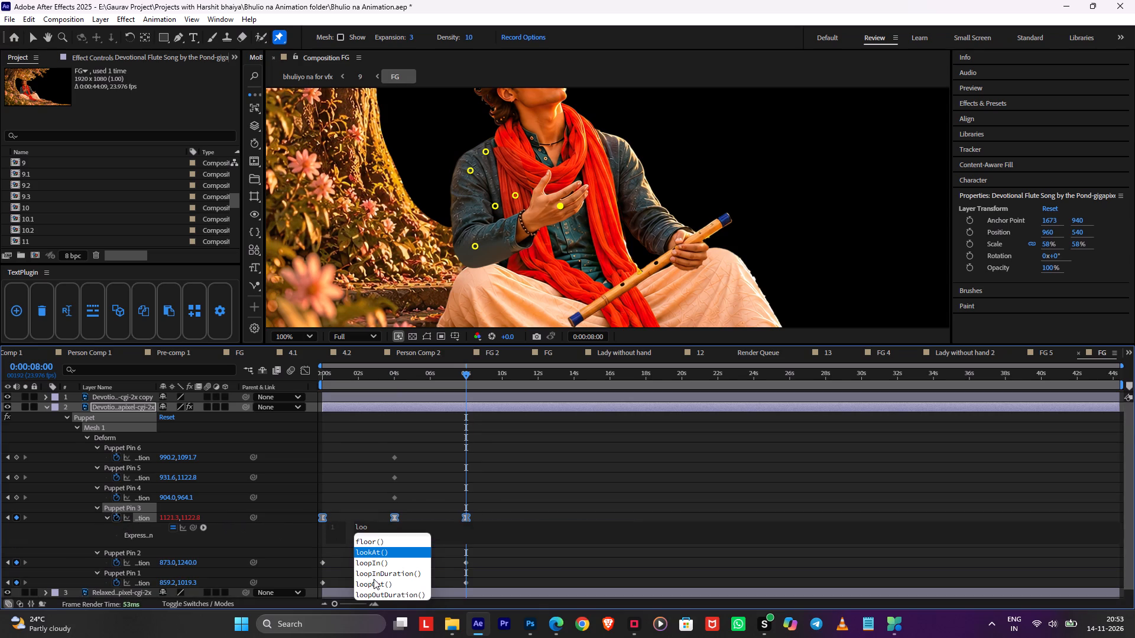
double_click(374, 579)
key("apostrophe")
type("pi")
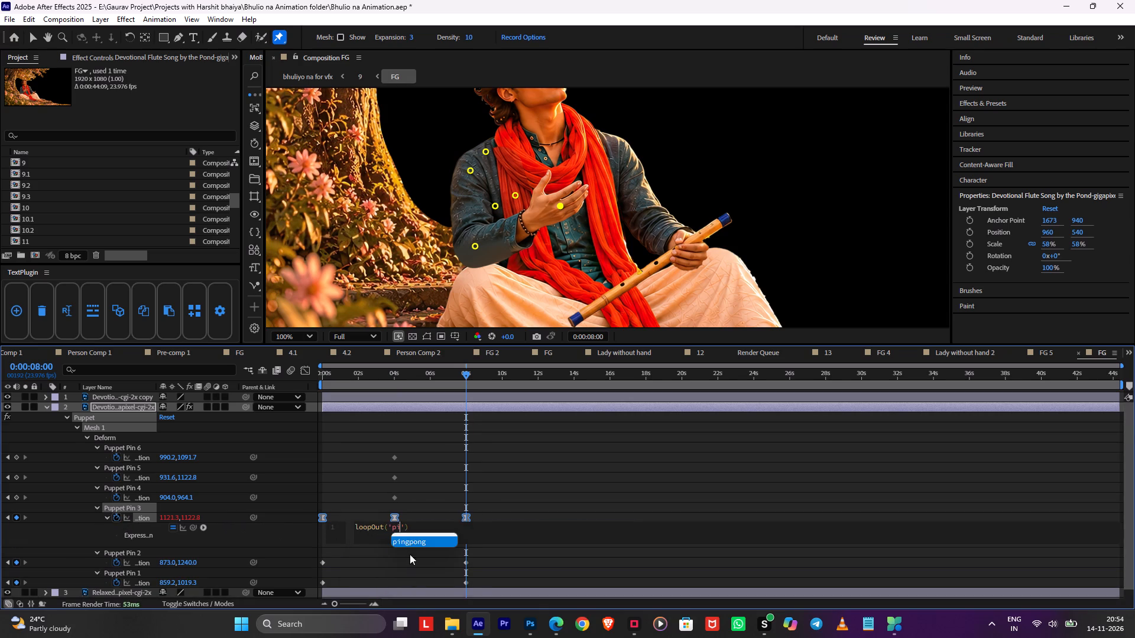
double_click(408, 539)
left_click(424, 454)
Preview the hand animation from the start of the composition and save the project.
left_click_drag(429, 381, 316, 391)
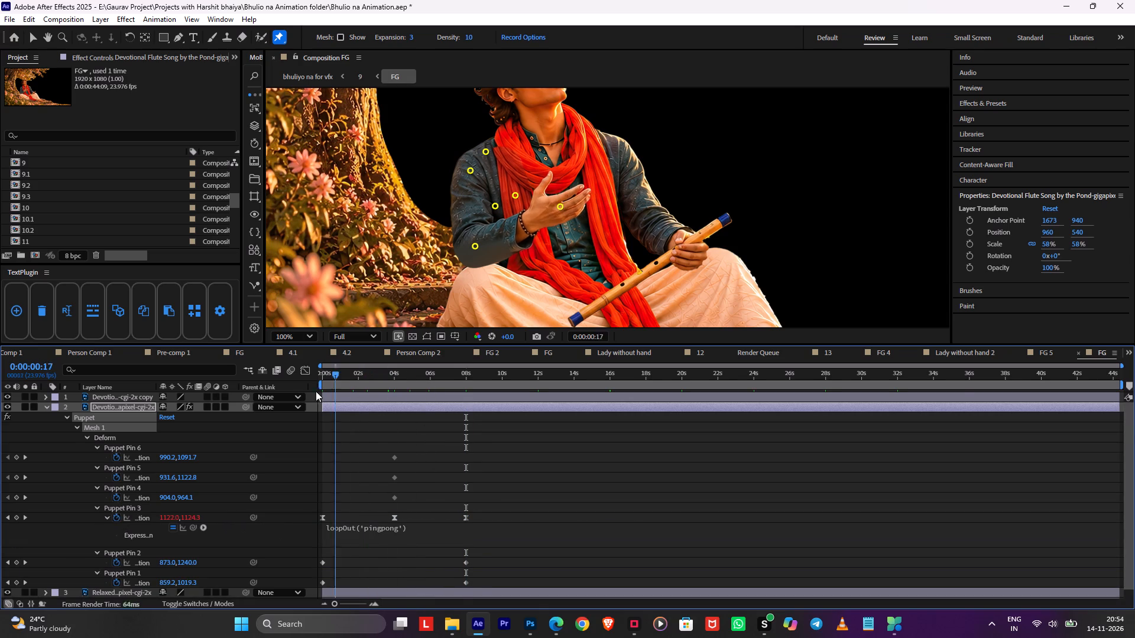
left_click_drag(316, 391, 248, 402)
key("space")
key("ctrl+s")
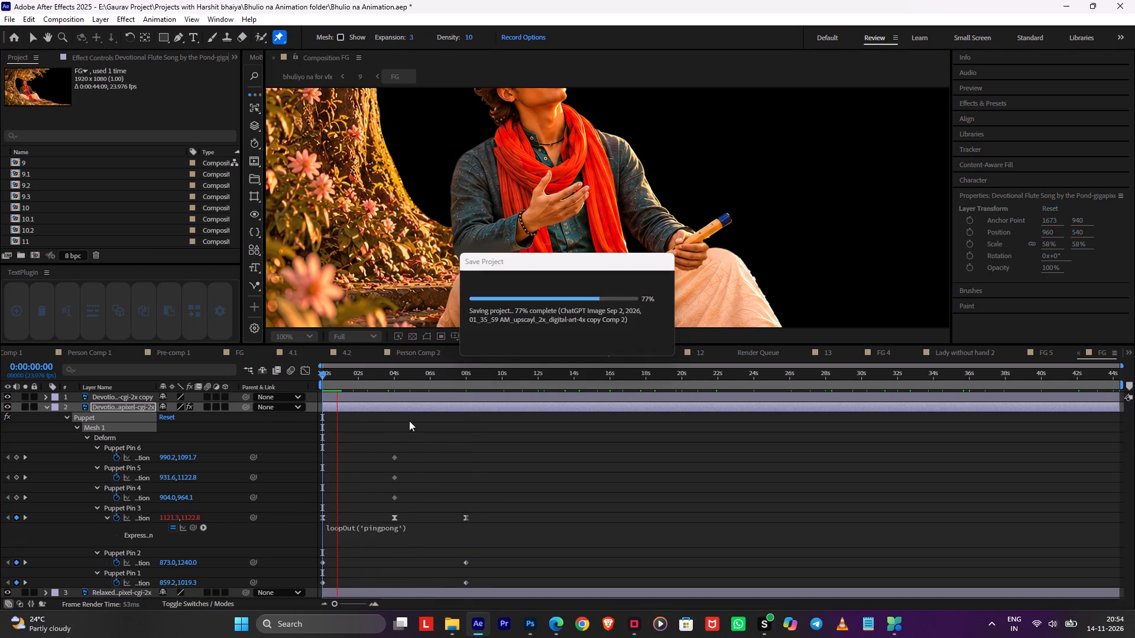
key("space")
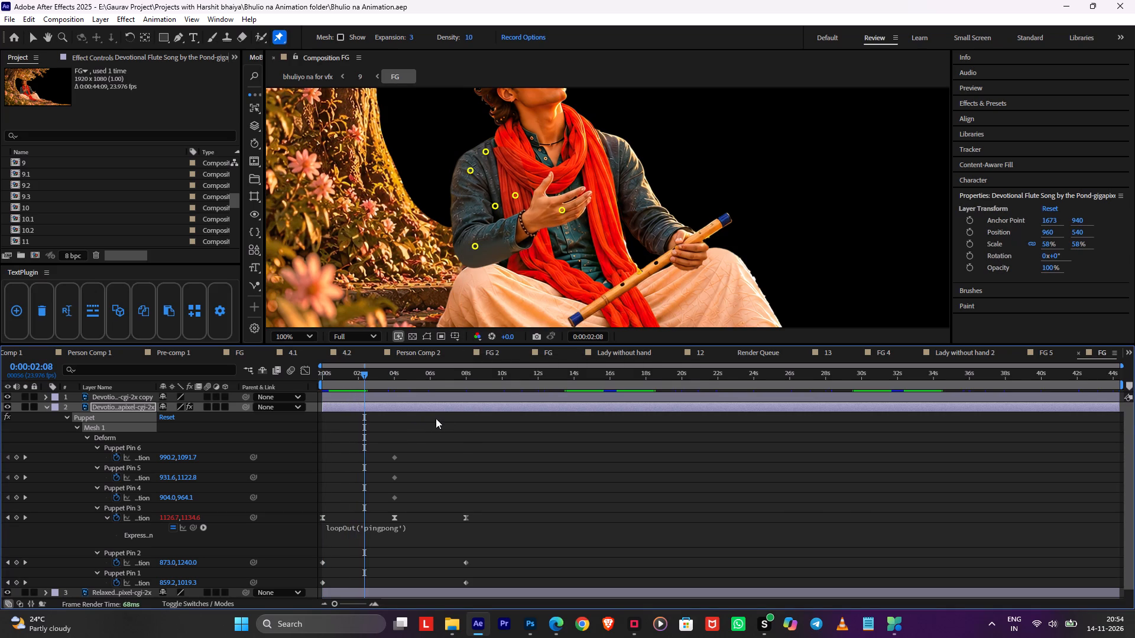
Solo the arm layer to examine its cut-out on its own.
left_click(25, 408)
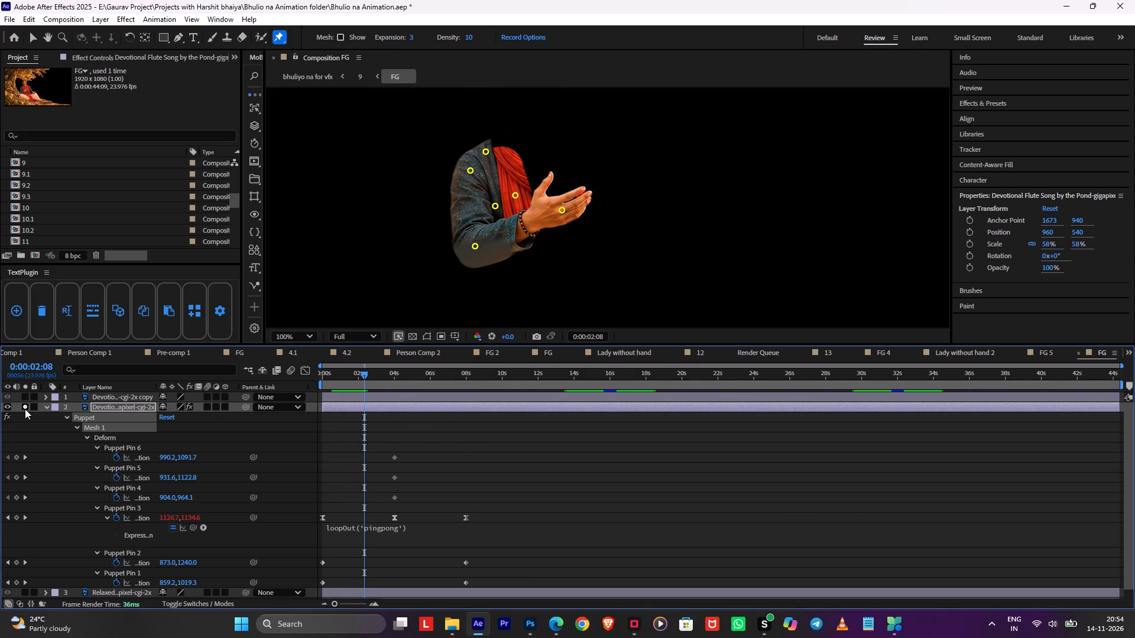
Switch to Photoshop, where 2.psd is open, and close it.
left_click(530, 619)
left_click(530, 619)
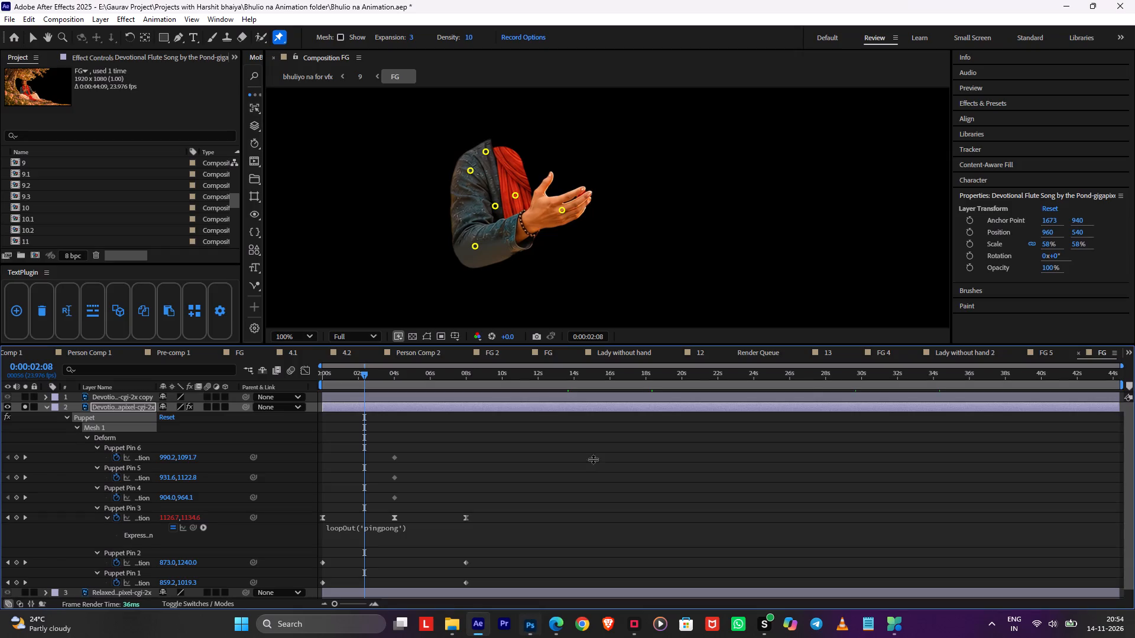
left_click(521, 621)
left_click(1134, 0)
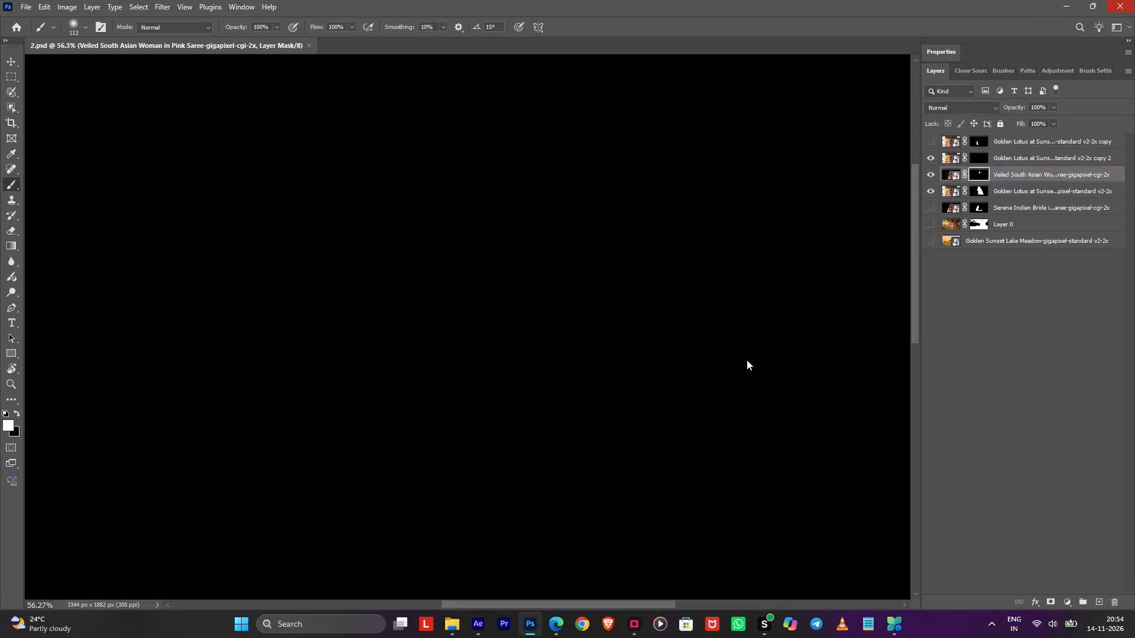
Switch to File Explorer, go up to the (Footage) folder and open the Photoshop file 8.
left_click(445, 621)
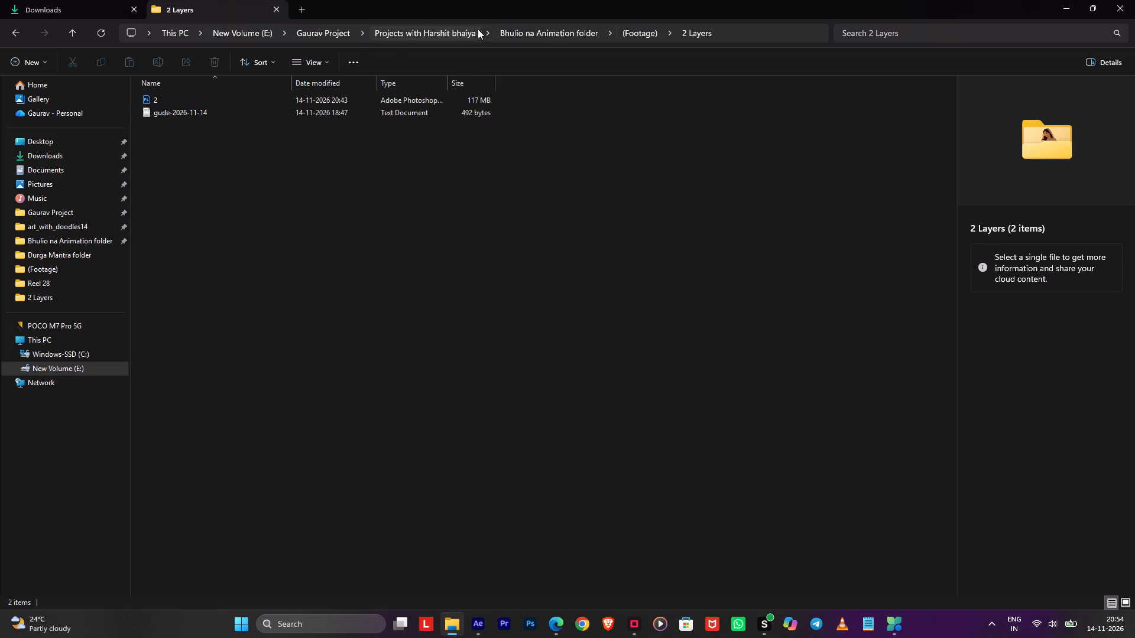
left_click(627, 29)
left_click(265, 134)
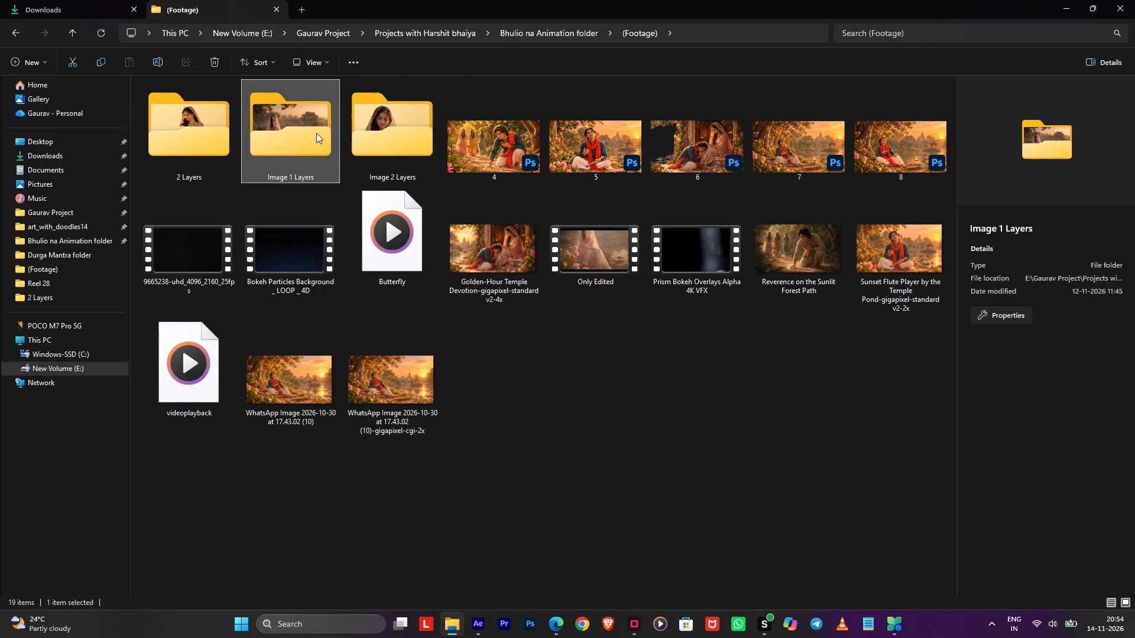
double_click(883, 154)
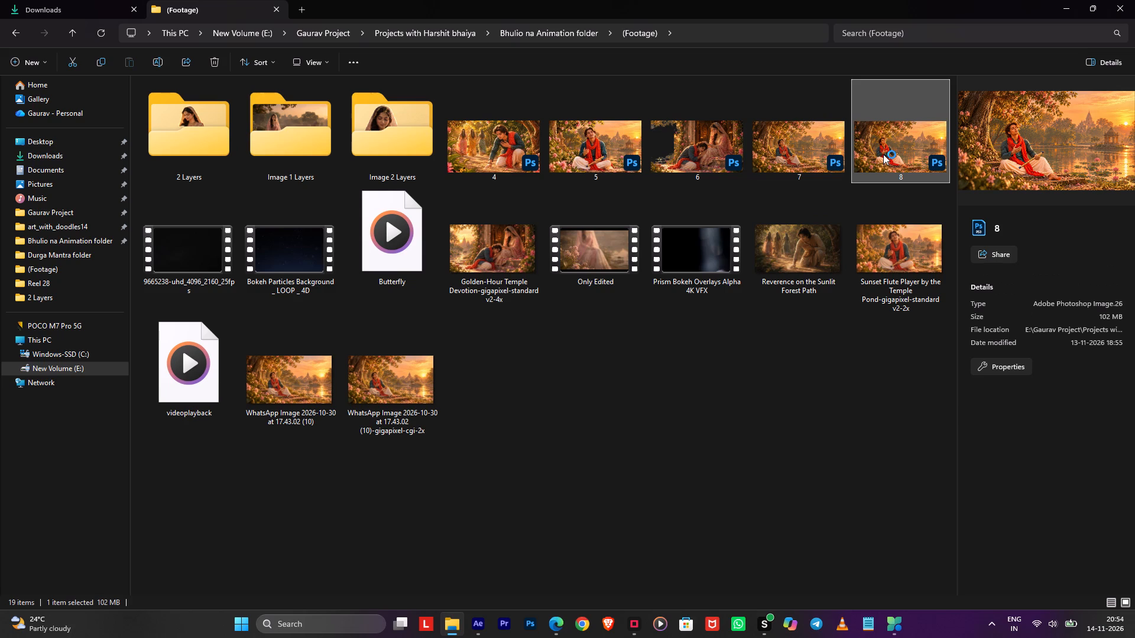
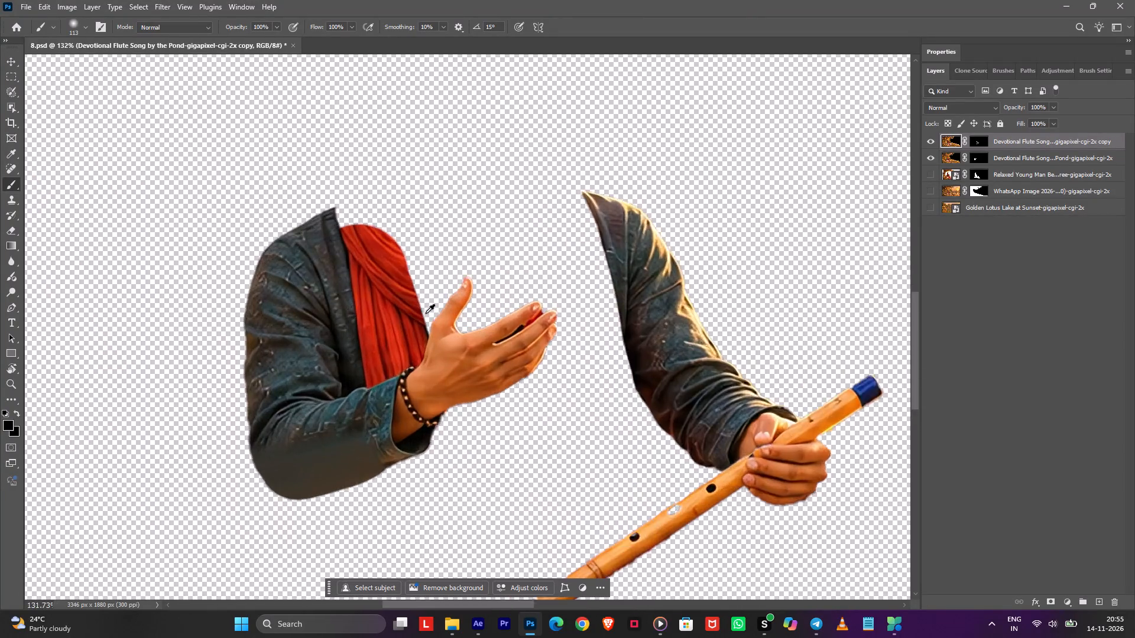
scroll(426, 313, "up", 5, "alt")
right_click_drag(382, 261, 320, 435, "alt")
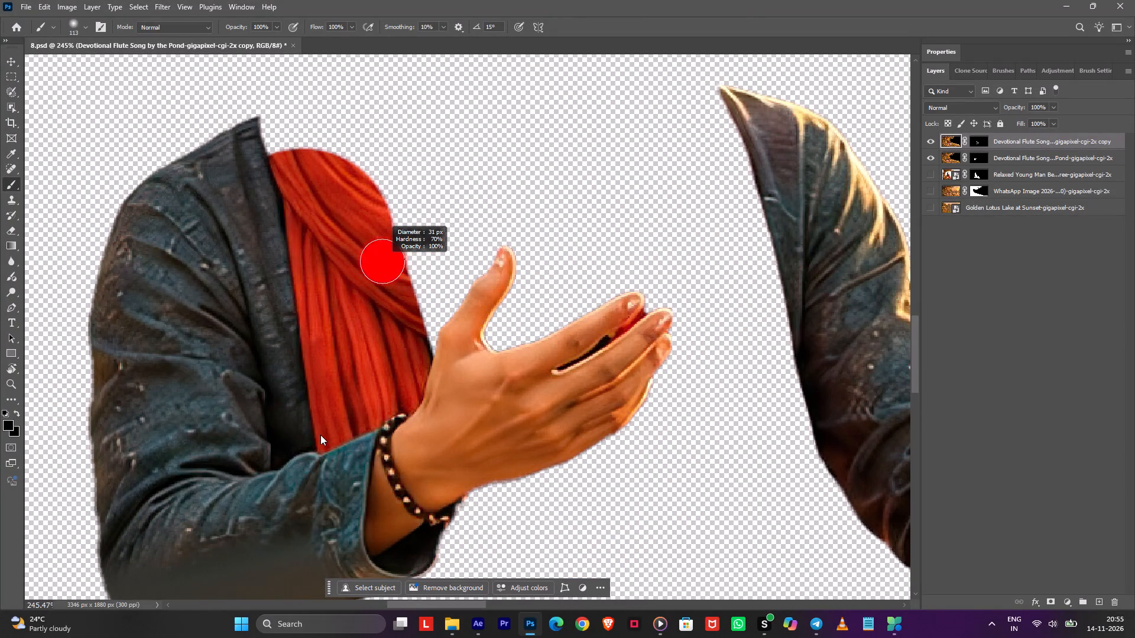
right_click_drag(320, 435, 320, 435, "alt")
left_click(972, 161)
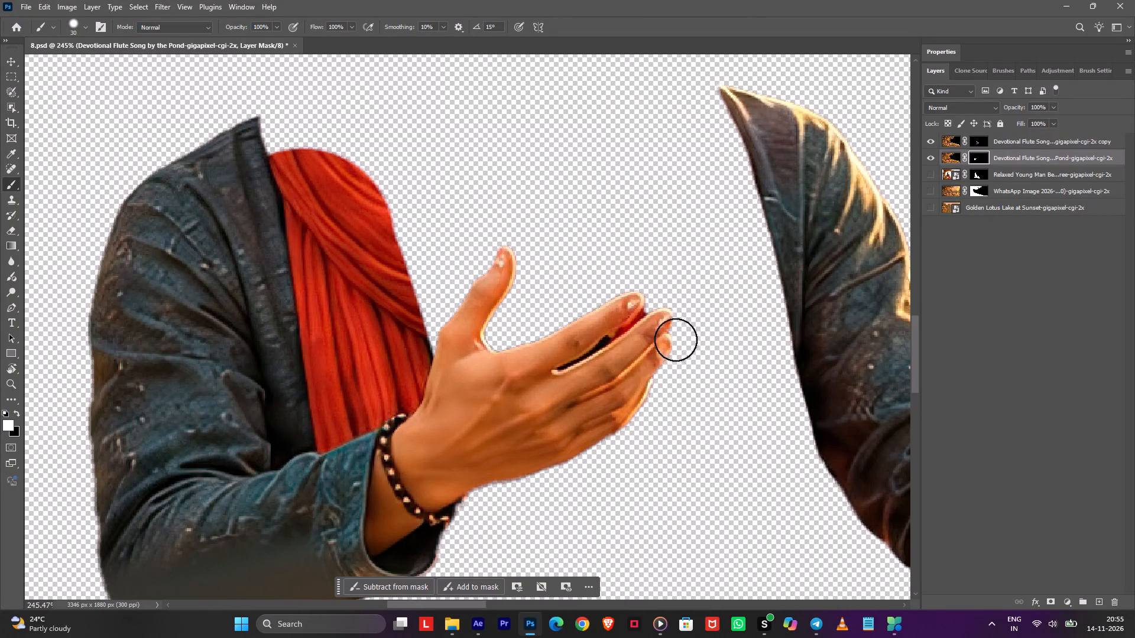
key("shift+w")
left_click_drag(645, 304, 578, 346, "shift")
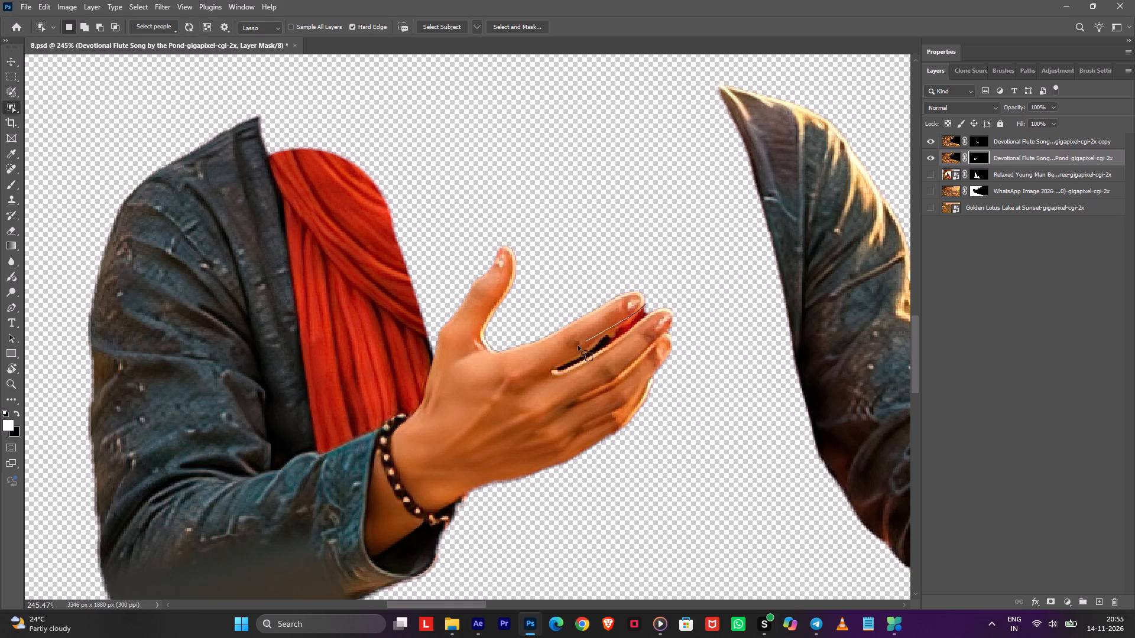
left_click_drag(578, 346, 659, 306, "shift")
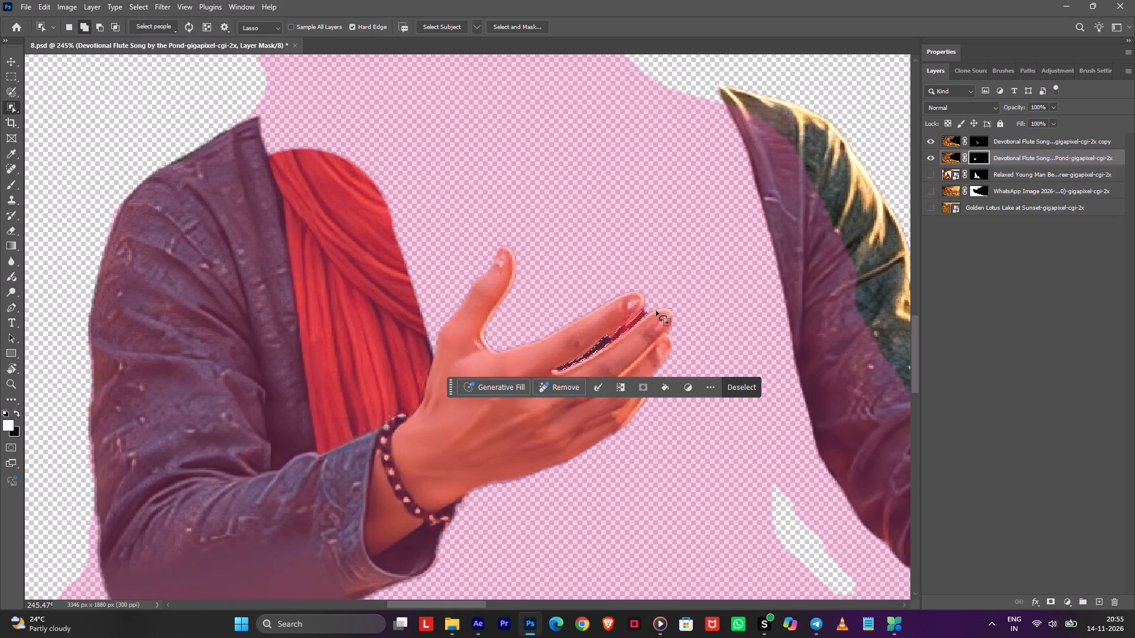
key("b")
left_click_drag(654, 311, 563, 375)
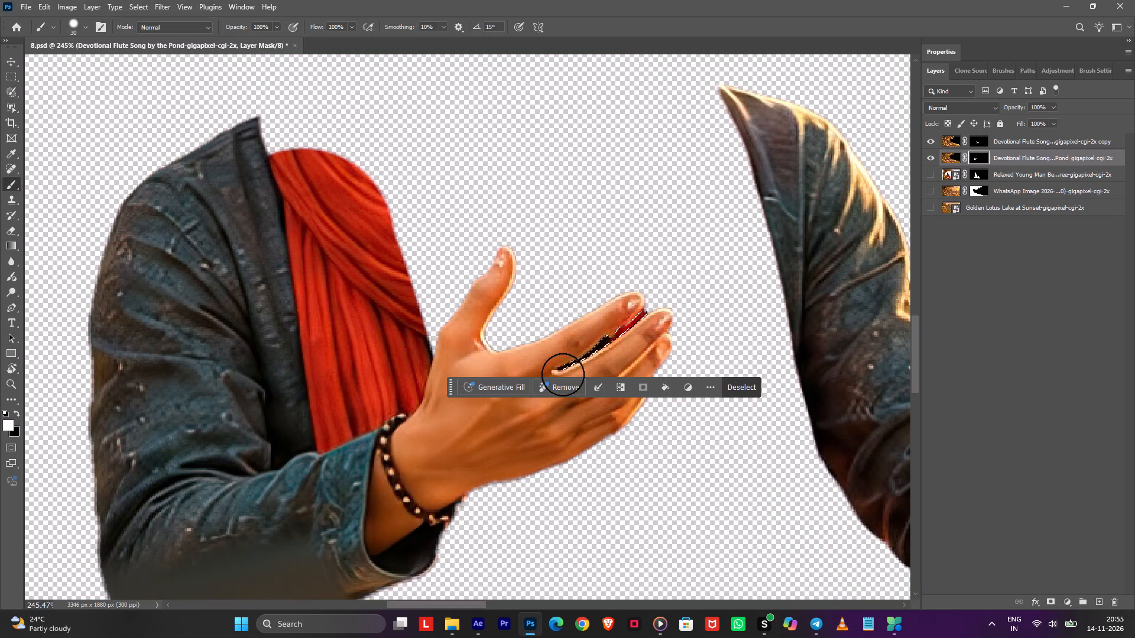
left_click_drag(563, 375, 517, 395)
key("x")
left_click_drag(569, 358, 693, 288)
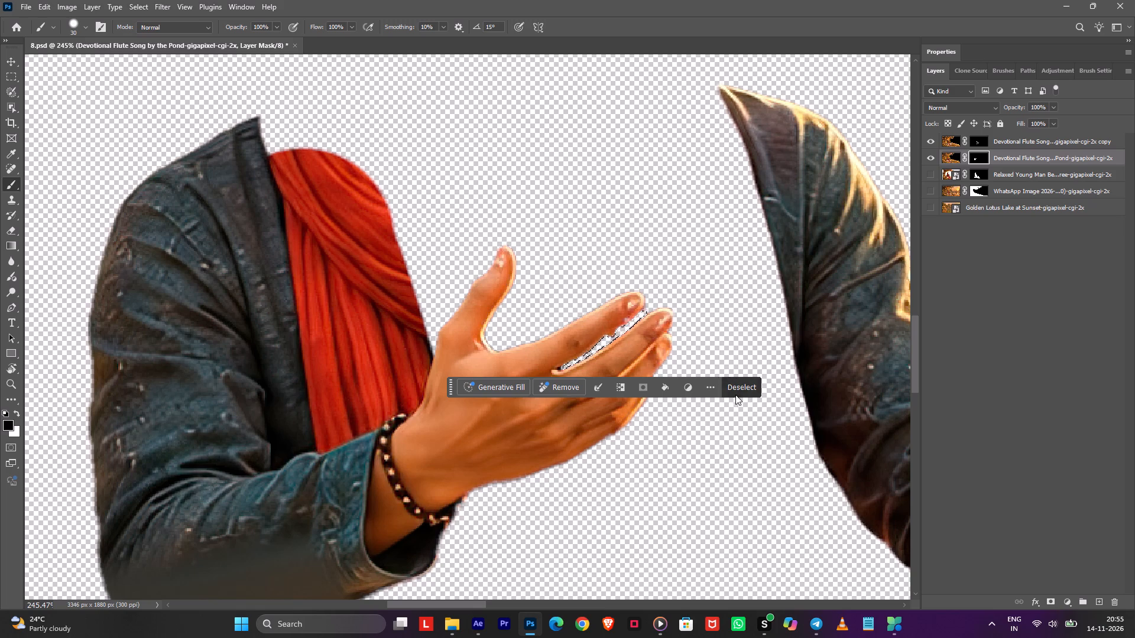
left_click(740, 392)
Restore the upper finger's tip and lower edge on the mask using a very small white brush.
scroll(628, 338, "up", 4, "alt")
scroll(628, 338, "down", 1, "alt")
right_click_drag(630, 328, 605, 327, "alt")
key("x")
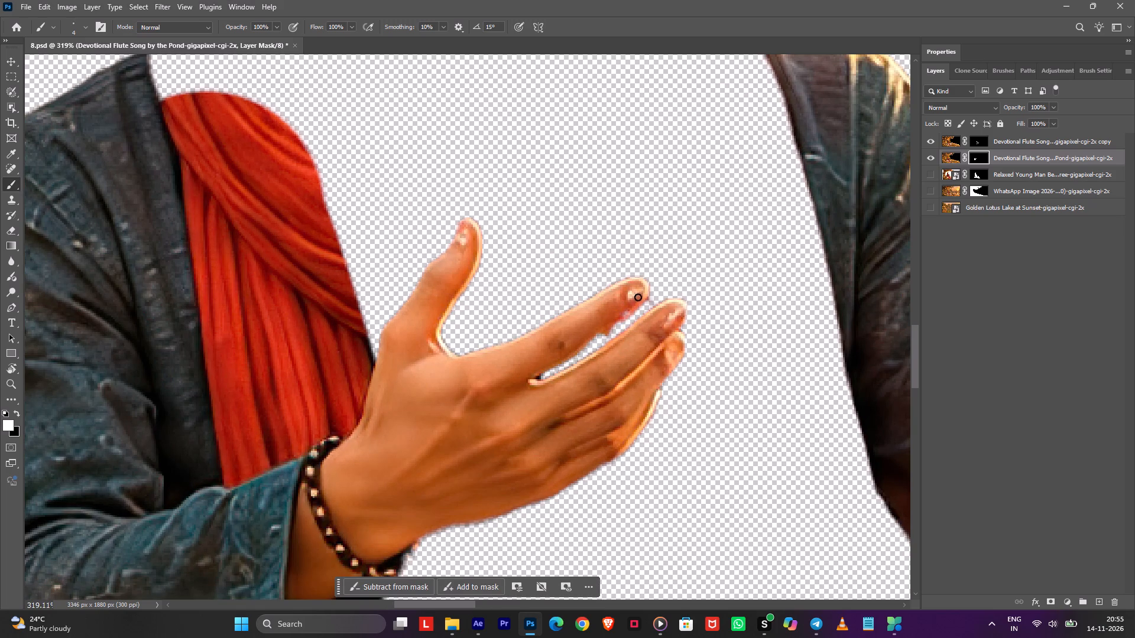
left_click_drag(643, 295, 568, 356)
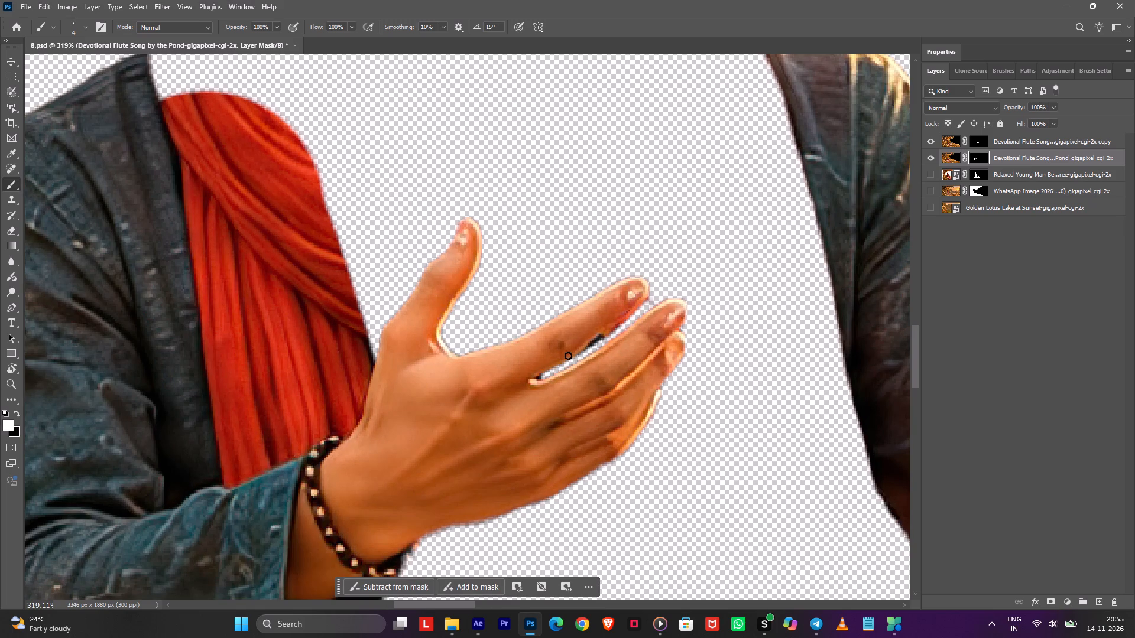
left_click_drag(568, 356, 506, 380)
key("x")
left_click(631, 291)
key("ctrl+z")
key("x")
left_click_drag(634, 292, 627, 299)
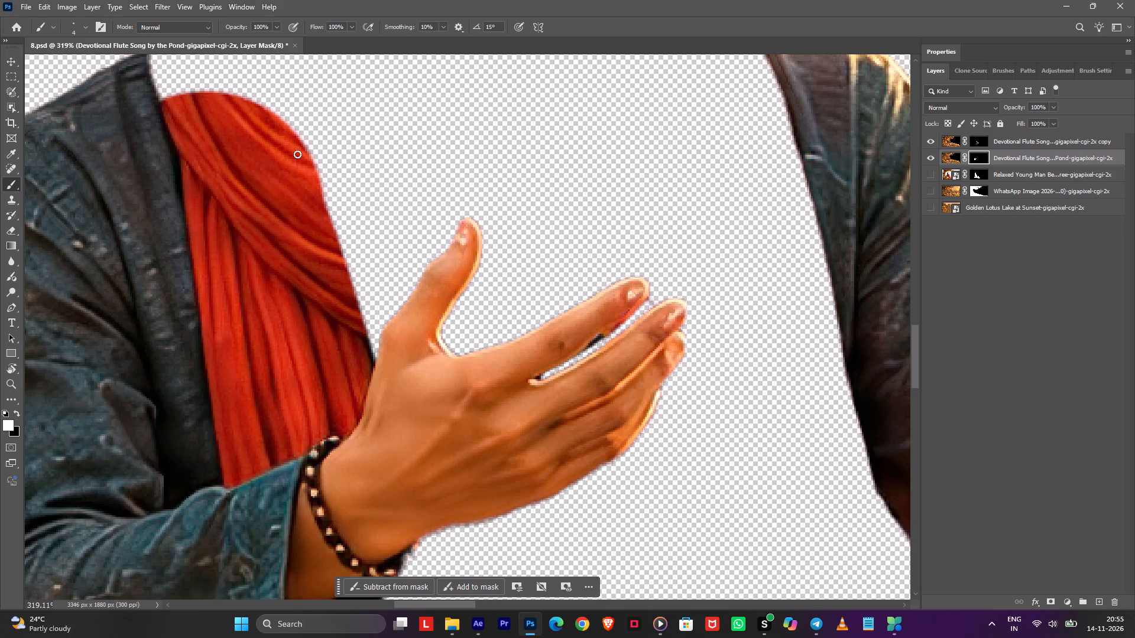
Mask out the main area of the red scarf between jacket and hand, using black brushes of 23 px and 43 px.
right_click_drag(292, 155, 324, 137, "alt")
key("x")
left_click_drag(294, 113, 247, 390)
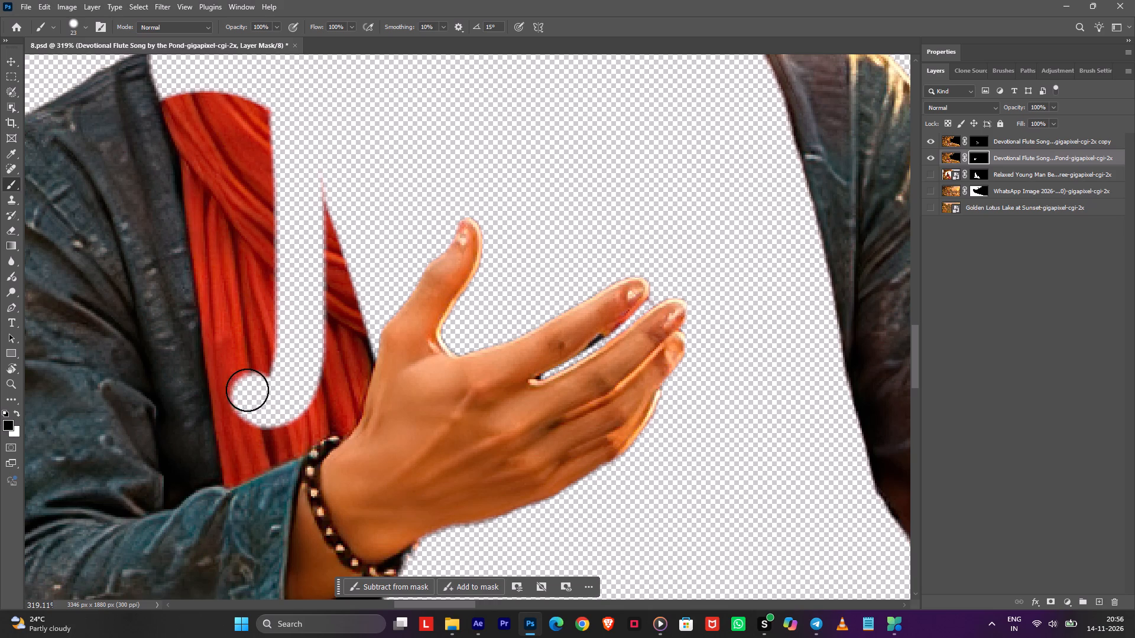
left_click_drag(247, 390, 217, 102)
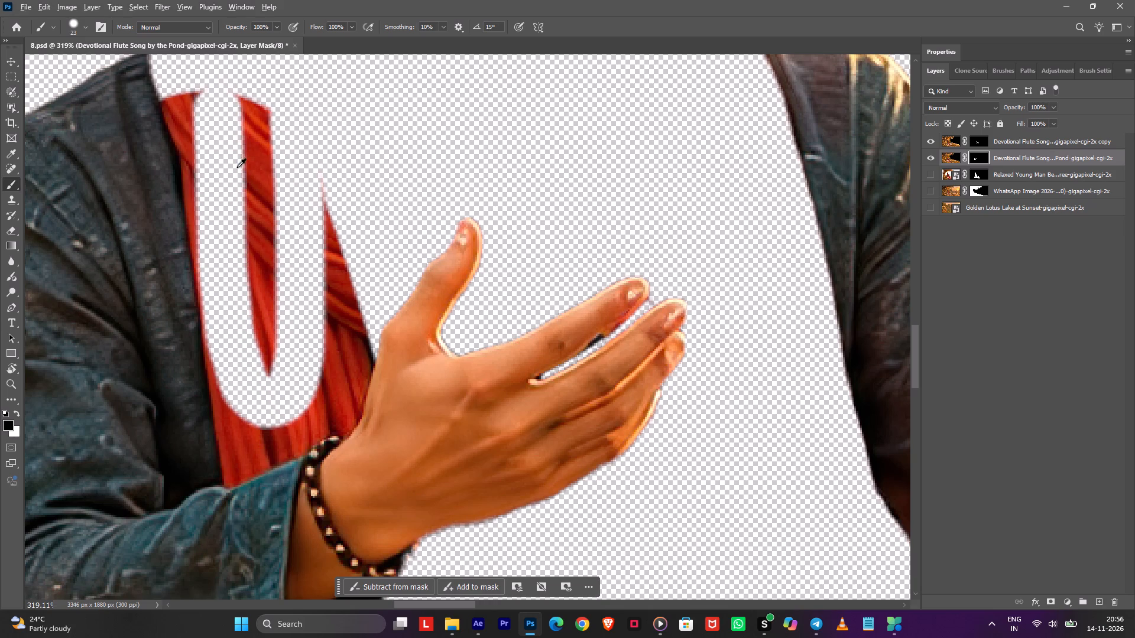
right_click_drag(238, 167, 257, 164, "alt")
left_click_drag(250, 125, 255, 328)
right_click_drag(301, 172, 296, 338, "alt")
left_click_drag(336, 175, 331, 233)
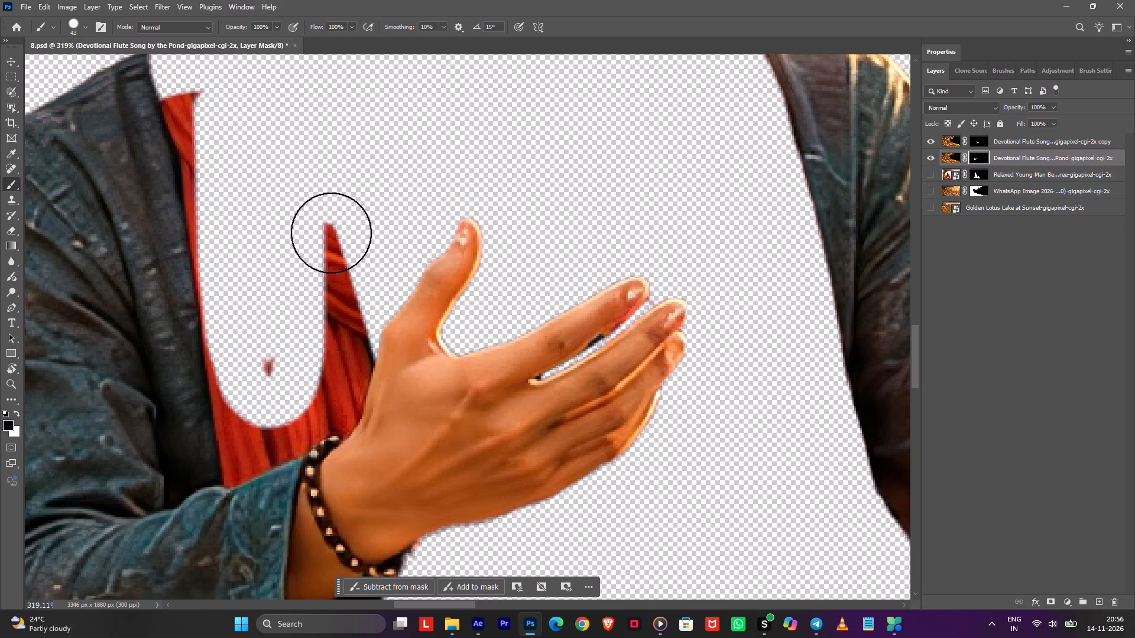
left_click_drag(331, 233, 280, 354)
left_click_drag(333, 302, 307, 375)
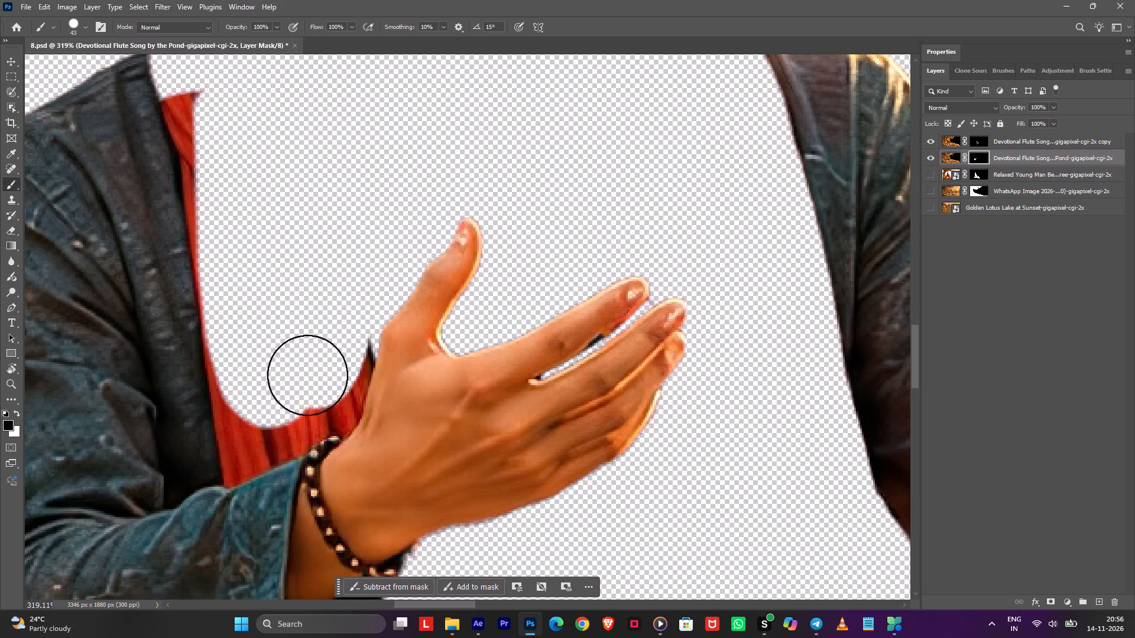
left_click_drag(307, 375, 283, 389)
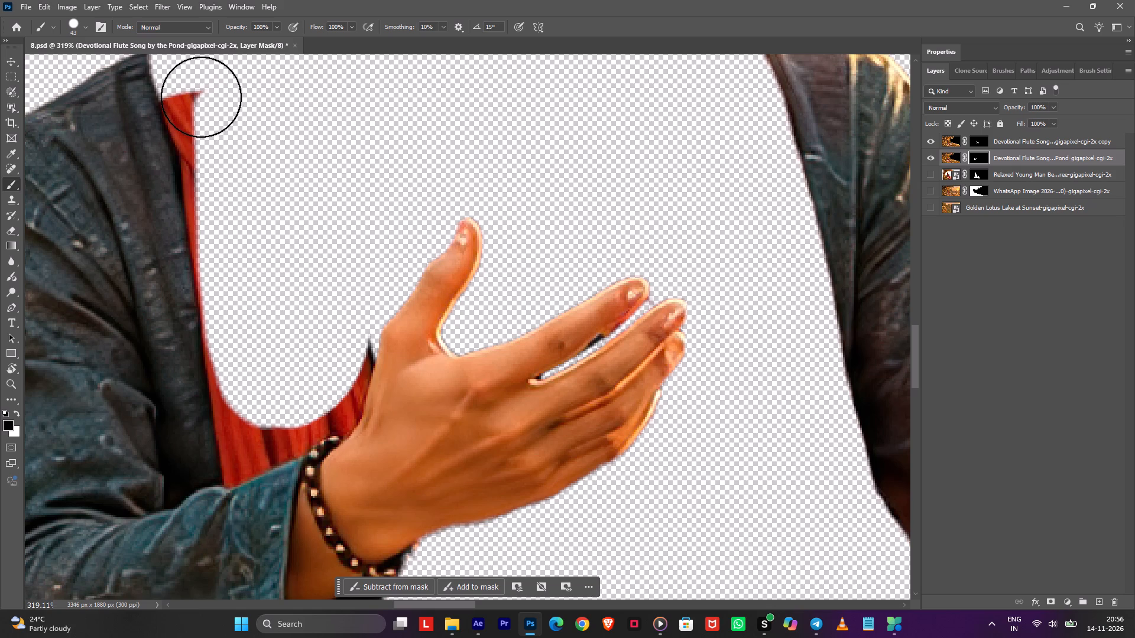
Trim the remaining scarf along the jacket's front edge and down toward the wrist with the 43 px black brush.
left_click_drag(200, 97, 223, 203)
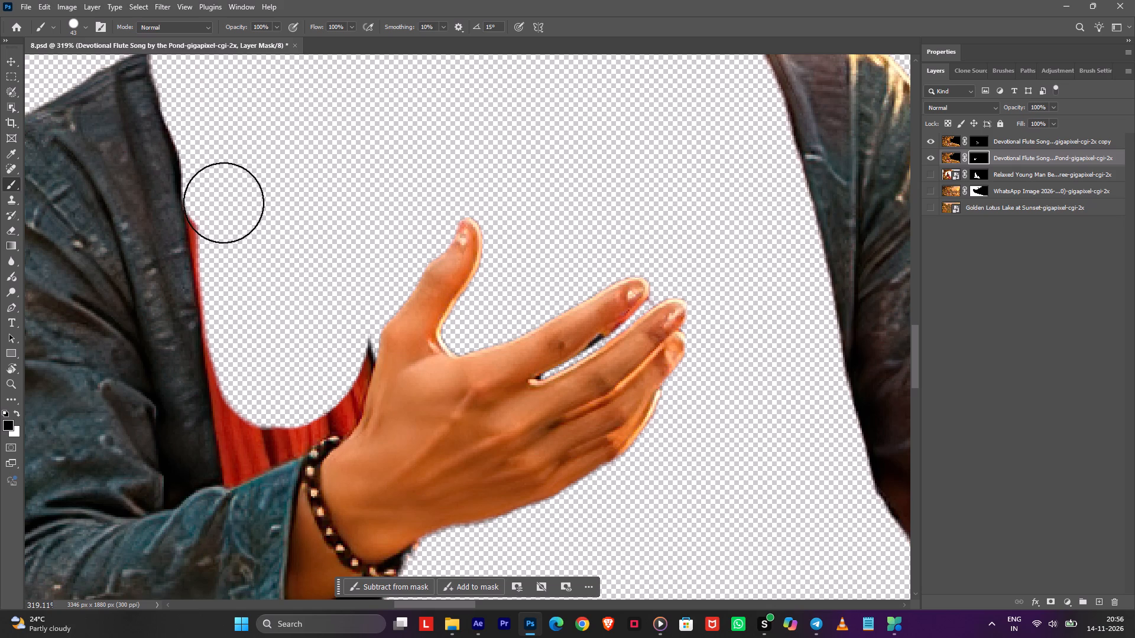
left_click_drag(223, 203, 241, 297)
key("ctrl+z")
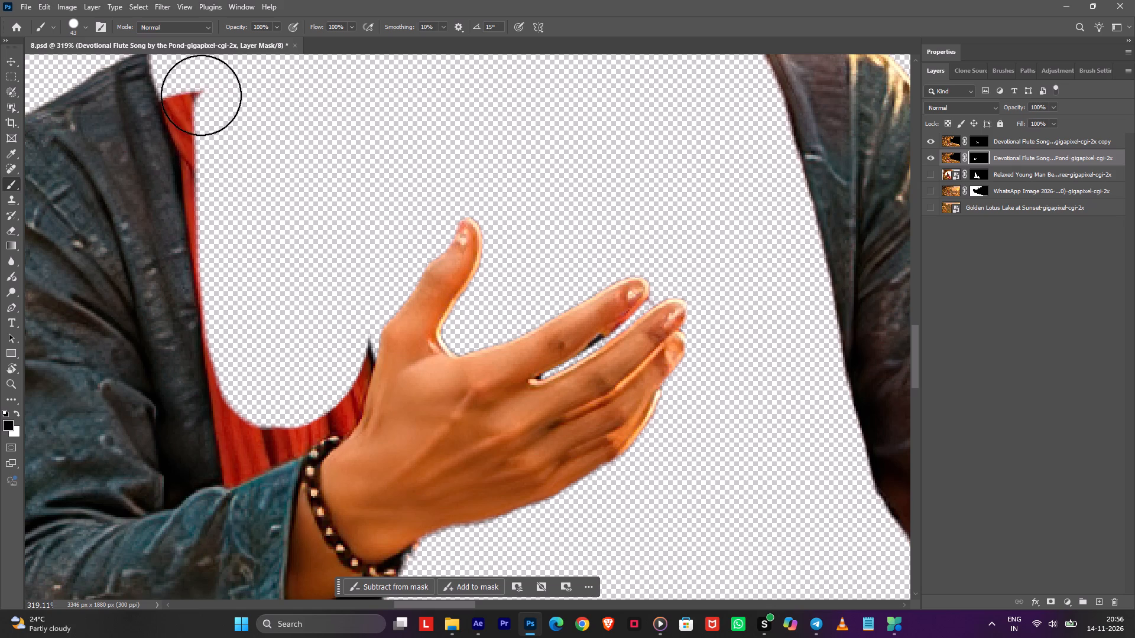
left_click_drag(200, 96, 226, 209)
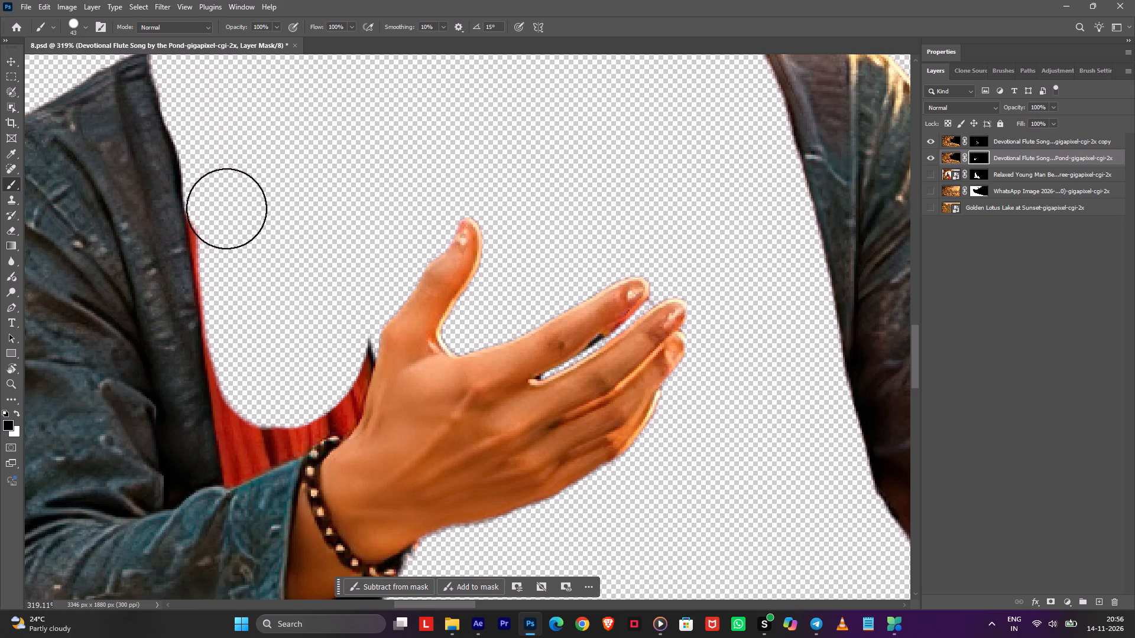
left_click_drag(226, 209, 264, 408)
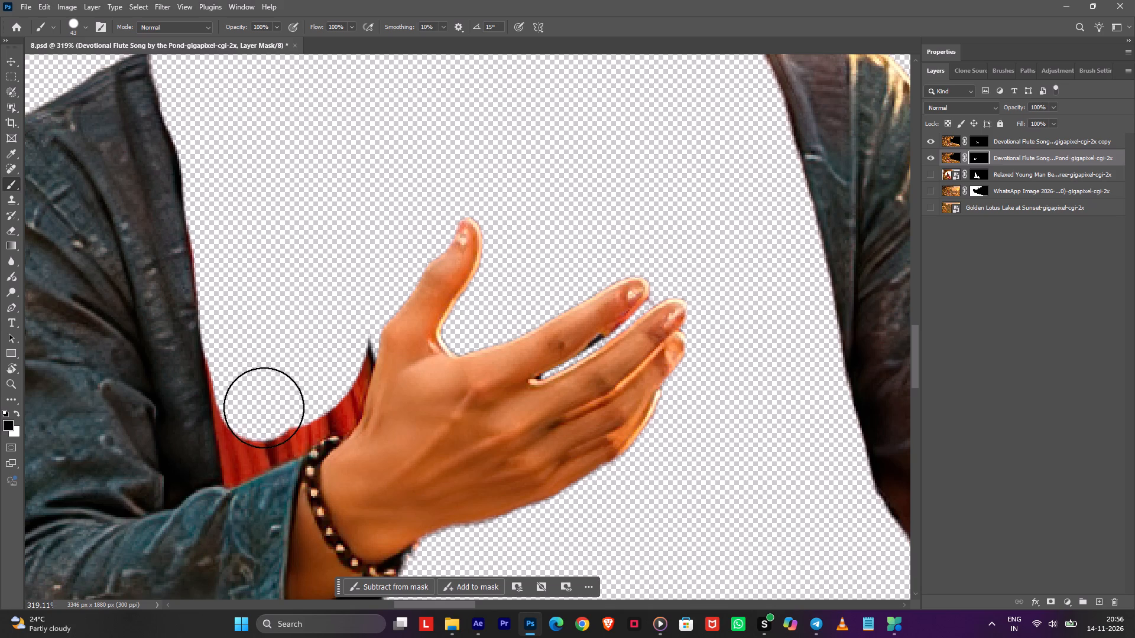
left_click_drag(264, 408, 334, 337)
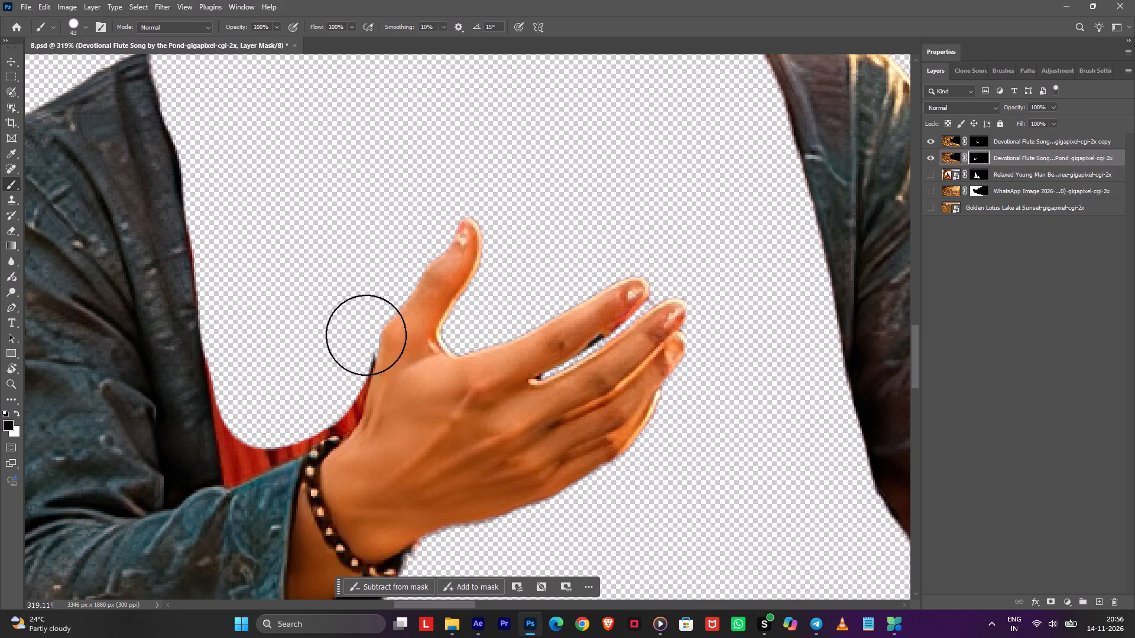
Mask out more scarf along the lower jacket edge, above the cuff and beside the hand with a 20 px black brush.
right_click_drag(379, 362, 352, 411, "alt")
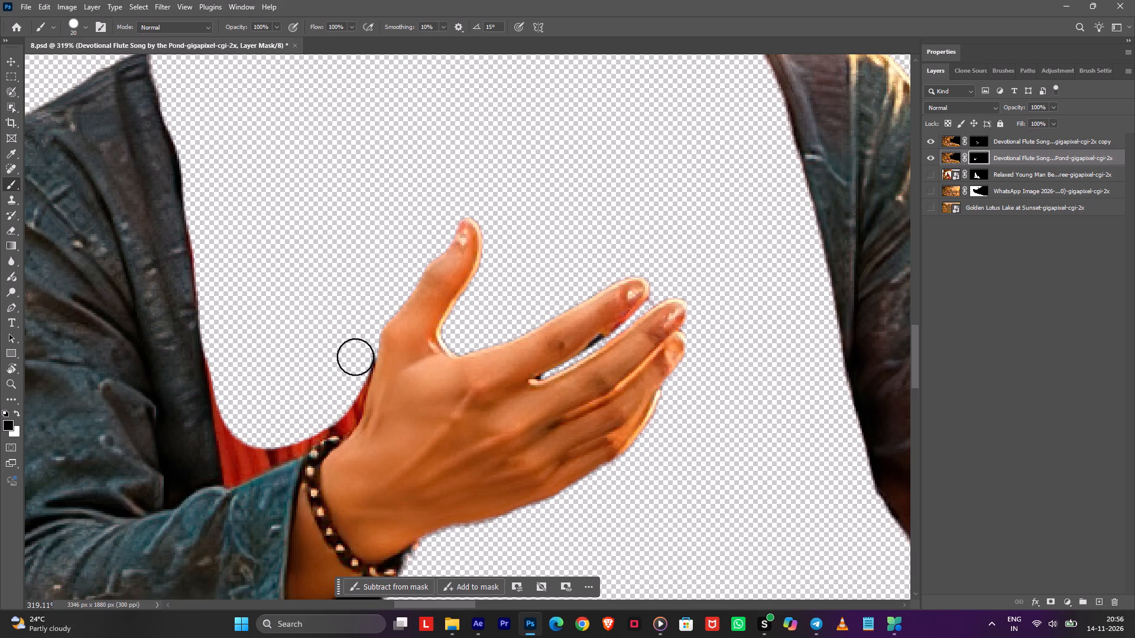
left_click_drag(358, 350, 351, 367)
left_click_drag(356, 351, 356, 354)
left_click_drag(356, 354, 262, 443)
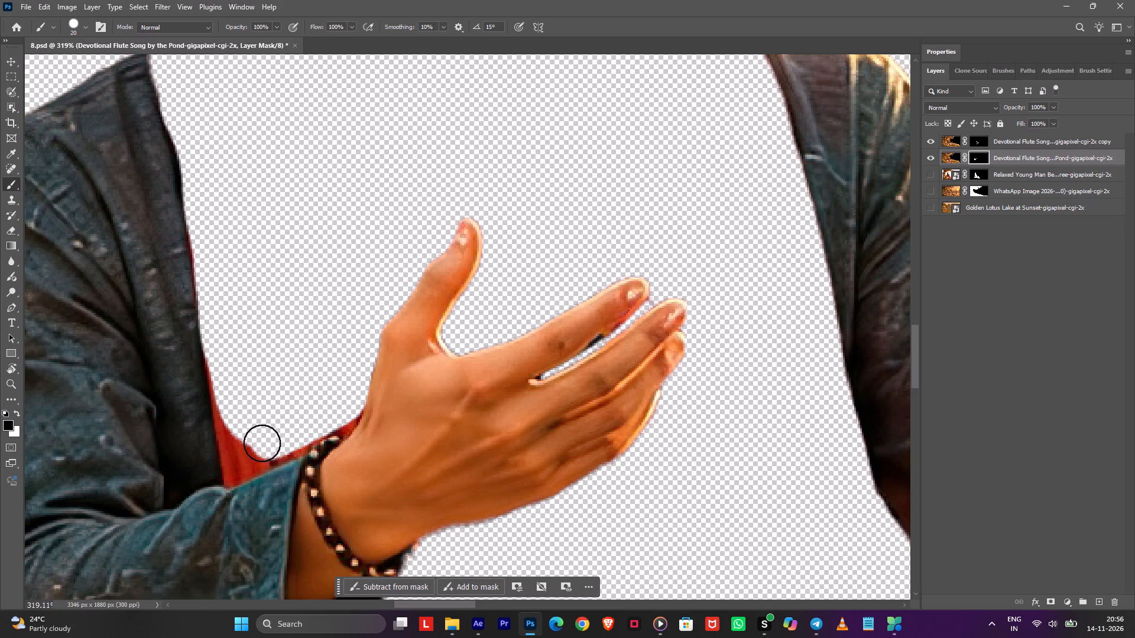
left_click_drag(262, 443, 234, 412)
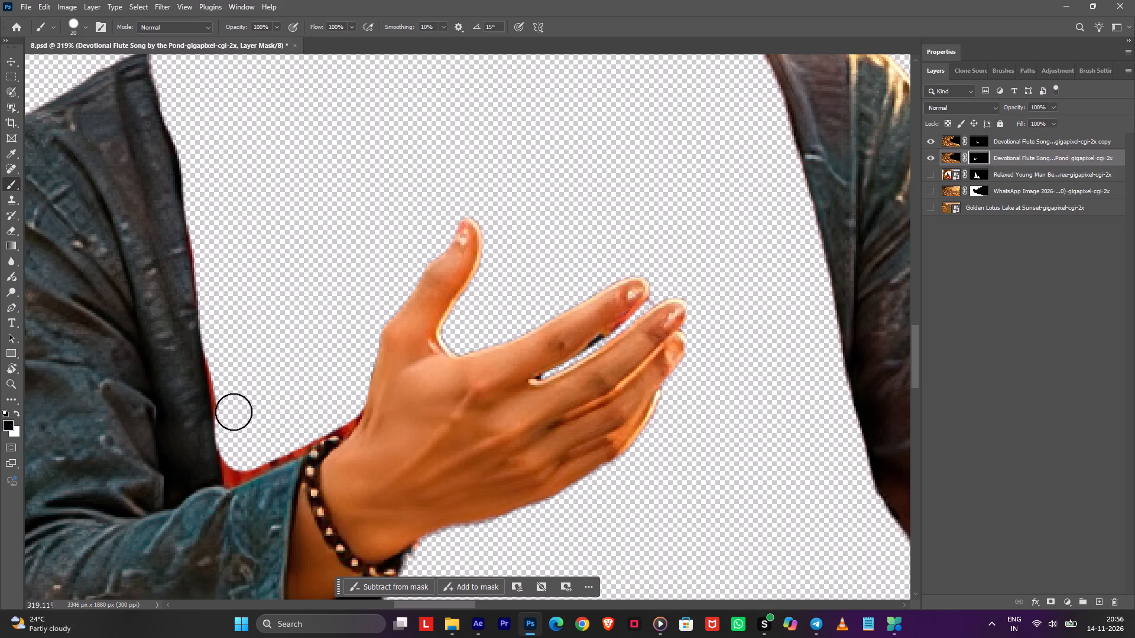
left_click_drag(234, 412, 228, 349)
key("ctrl+z")
left_click_drag(224, 351, 233, 413)
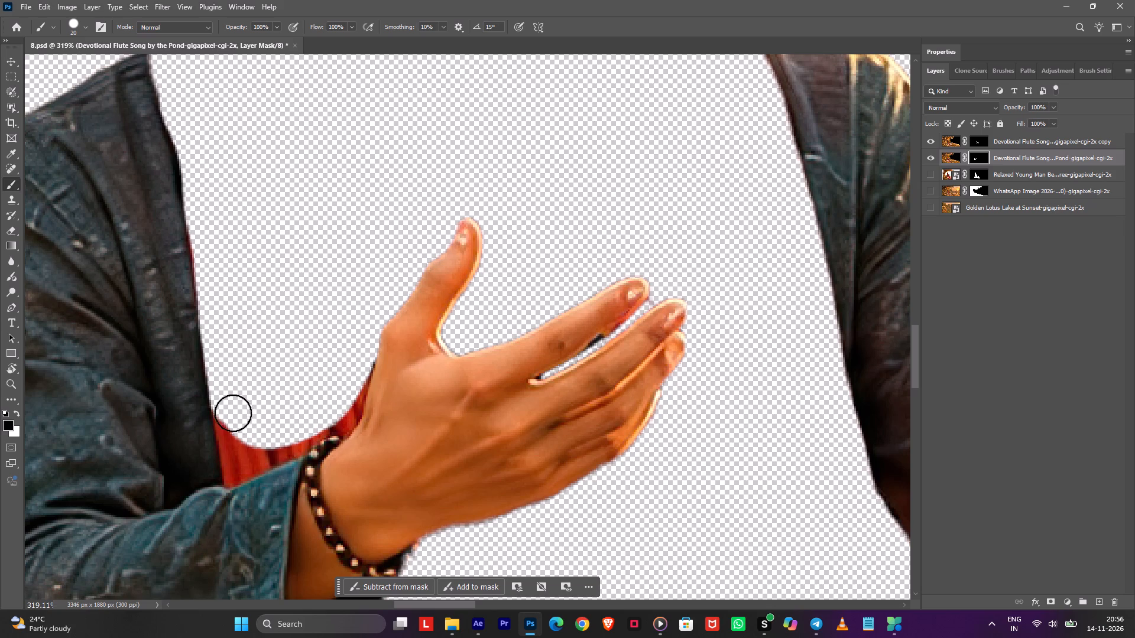
left_click_drag(233, 413, 343, 385)
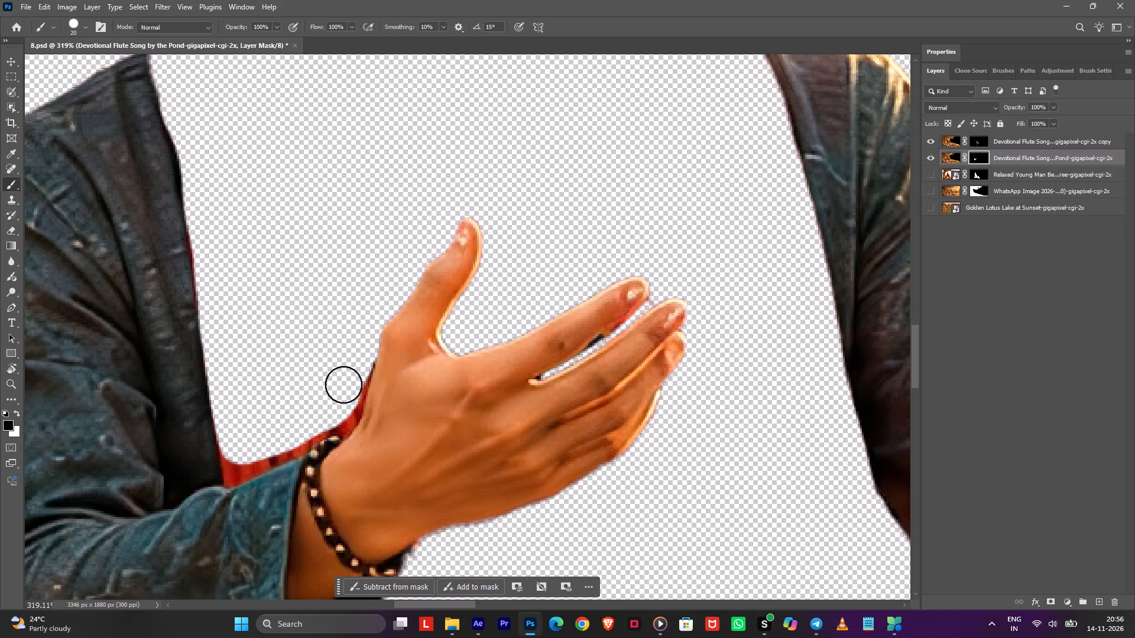
left_click_drag(343, 385, 350, 355)
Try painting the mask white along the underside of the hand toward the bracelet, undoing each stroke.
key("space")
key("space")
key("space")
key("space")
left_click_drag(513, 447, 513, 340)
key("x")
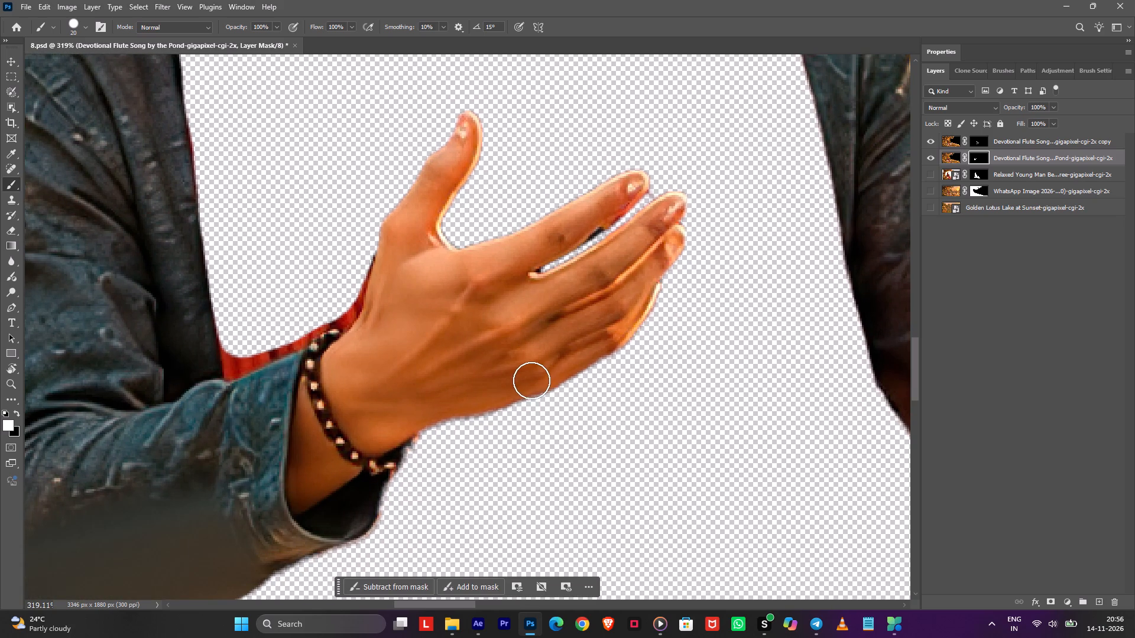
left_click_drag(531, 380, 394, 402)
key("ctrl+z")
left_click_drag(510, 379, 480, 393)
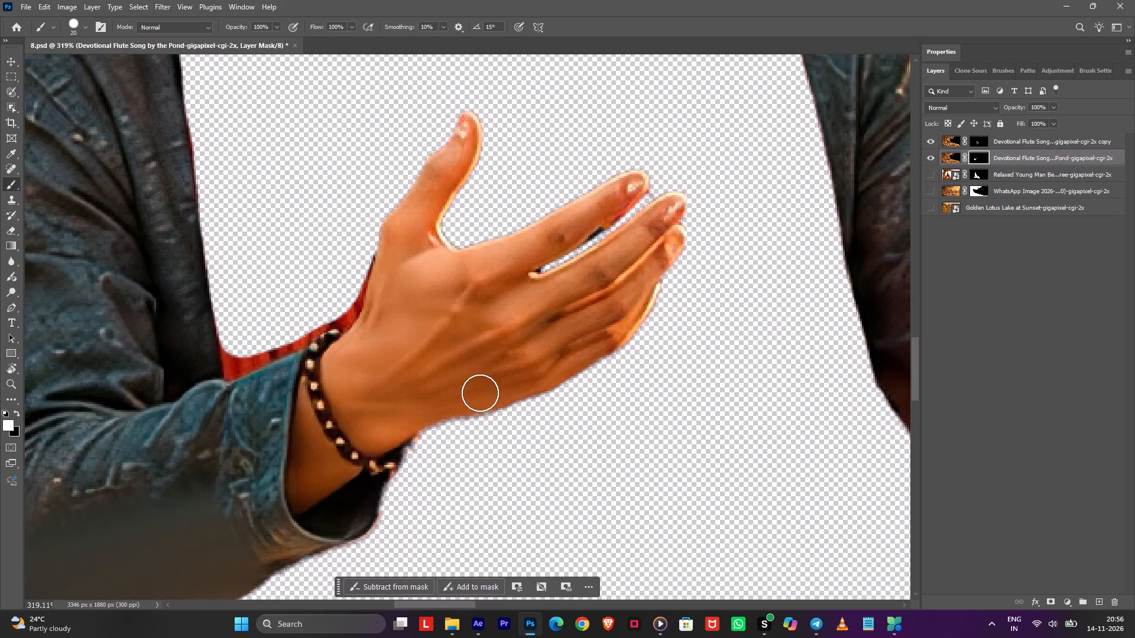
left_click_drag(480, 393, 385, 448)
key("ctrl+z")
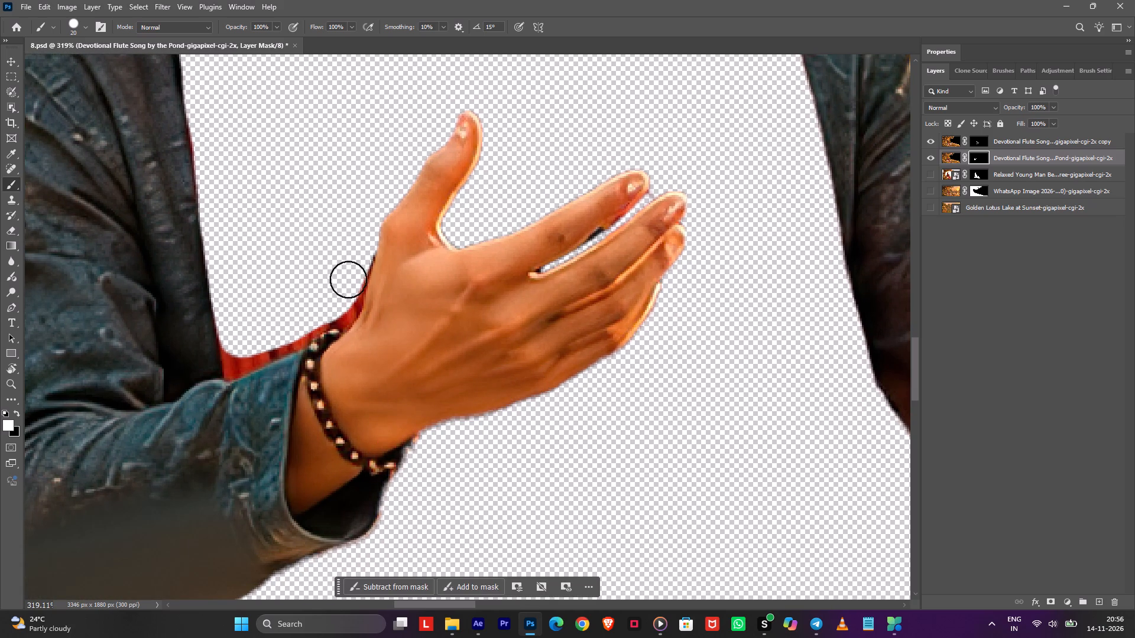
Mask out red scarf above the cuff with a 20 px black brush, then trace the jacket corner, cuff and wrist edges at 3 px.
key("x")
left_click_drag(356, 252, 339, 295)
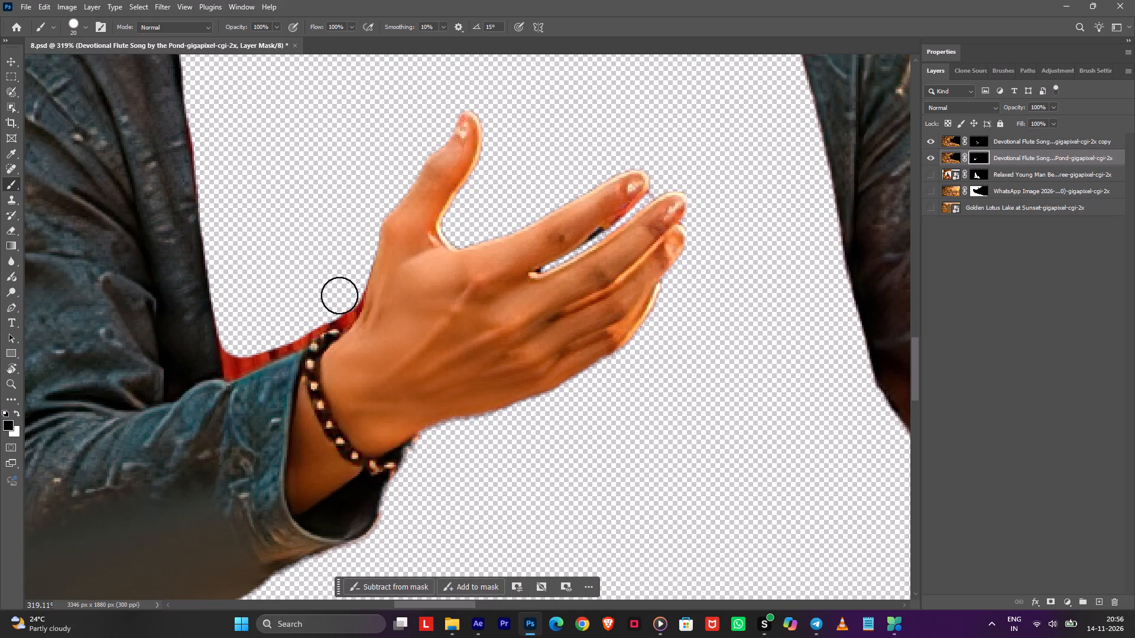
left_click_drag(339, 295, 241, 348)
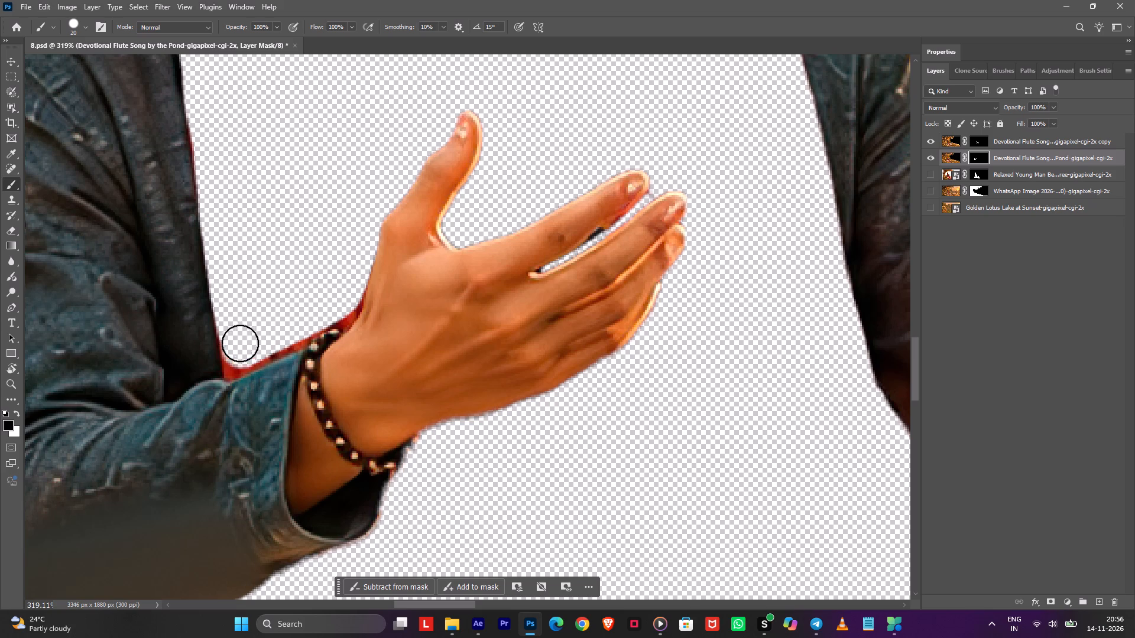
right_click_drag(236, 343, 218, 383, "alt")
left_click(220, 328)
left_click(225, 376, "shift")
left_click_drag(226, 377, 264, 363)
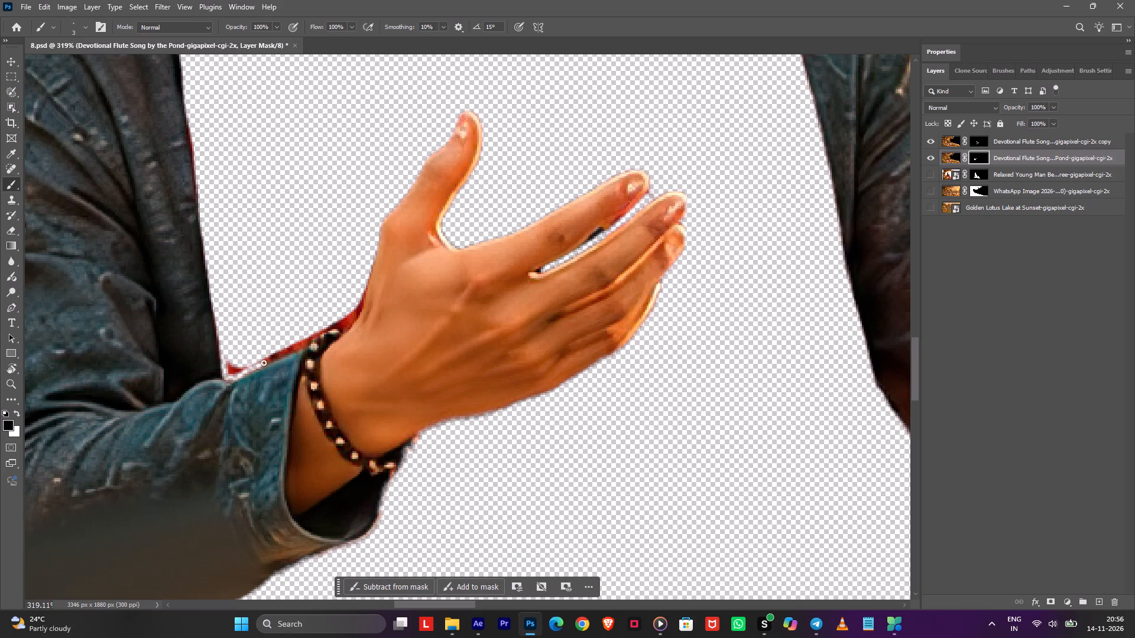
left_click_drag(264, 363, 318, 331)
left_click_drag(318, 331, 359, 307)
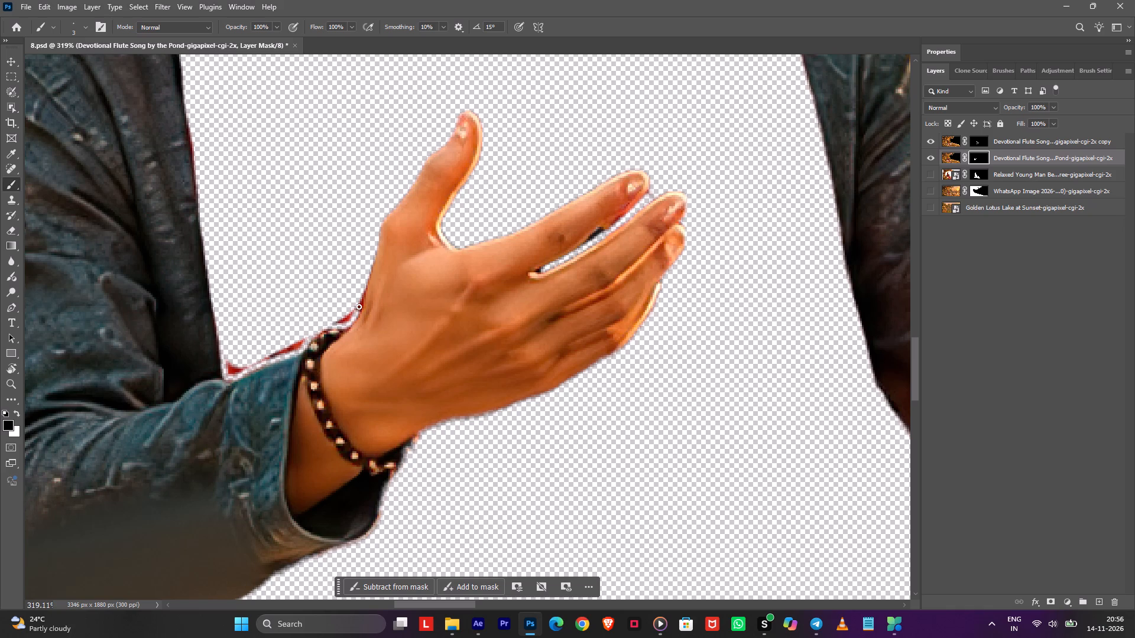
left_click_drag(359, 307, 372, 250)
Clear the remaining scarf strip between wrist and jacket with a 10 px black brush, and paint the cuff's upper edge back in white.
right_click_drag(344, 237, 352, 236, "alt")
left_click_drag(365, 249, 352, 301)
key("ctrl+z")
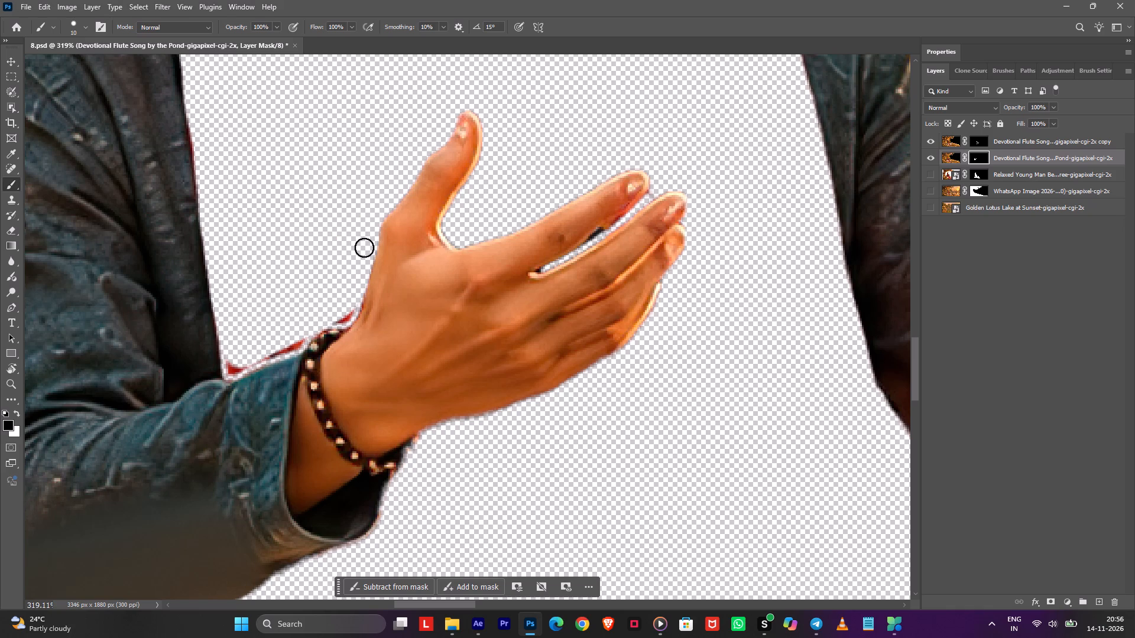
left_click(366, 250)
left_click(352, 305, "shift")
left_click_drag(350, 308, 343, 312)
left_click_drag(343, 312, 244, 361)
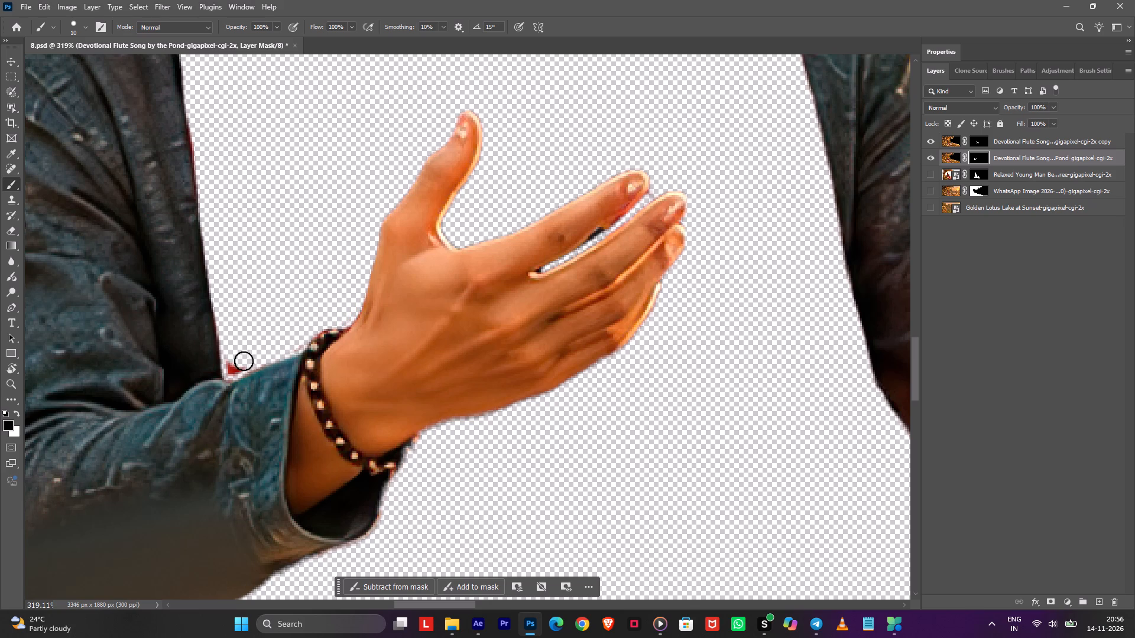
left_click_drag(244, 361, 229, 323)
left_click_drag(296, 340, 283, 348)
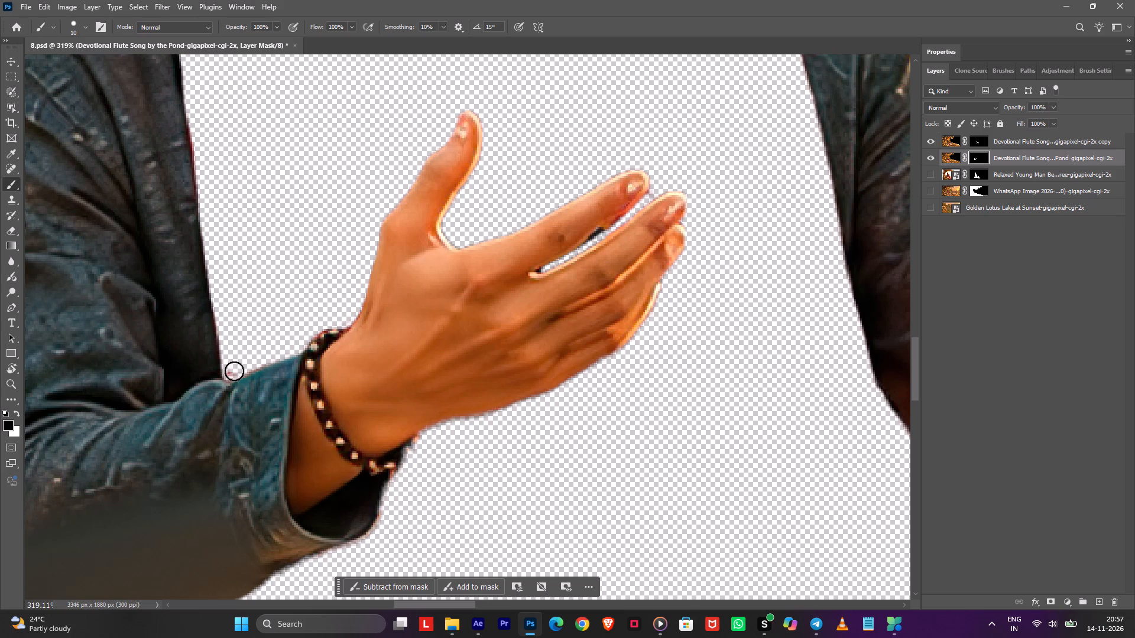
left_click(234, 371)
key("x")
left_click_drag(235, 389, 274, 380)
On the open-hand layer's image, remove the dark patches between the index and middle fingers with a 9 px Spot Healing Brush.
key("j")
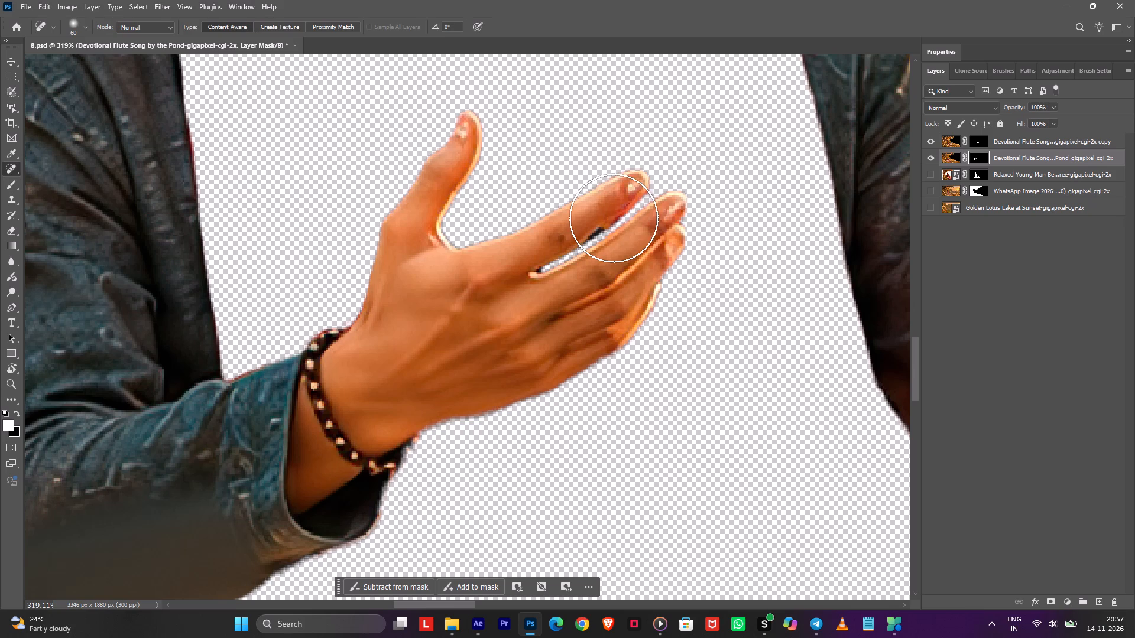
right_click_drag(615, 223, 563, 249, "alt")
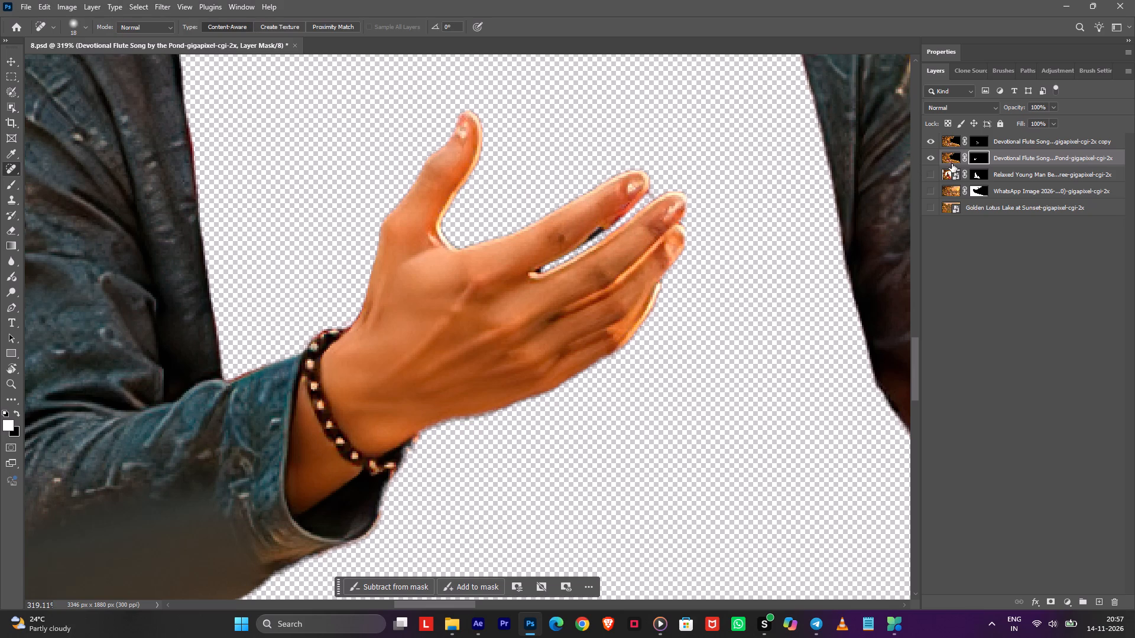
left_click(950, 159)
left_click_drag(608, 225, 561, 247)
key("ctrl+z")
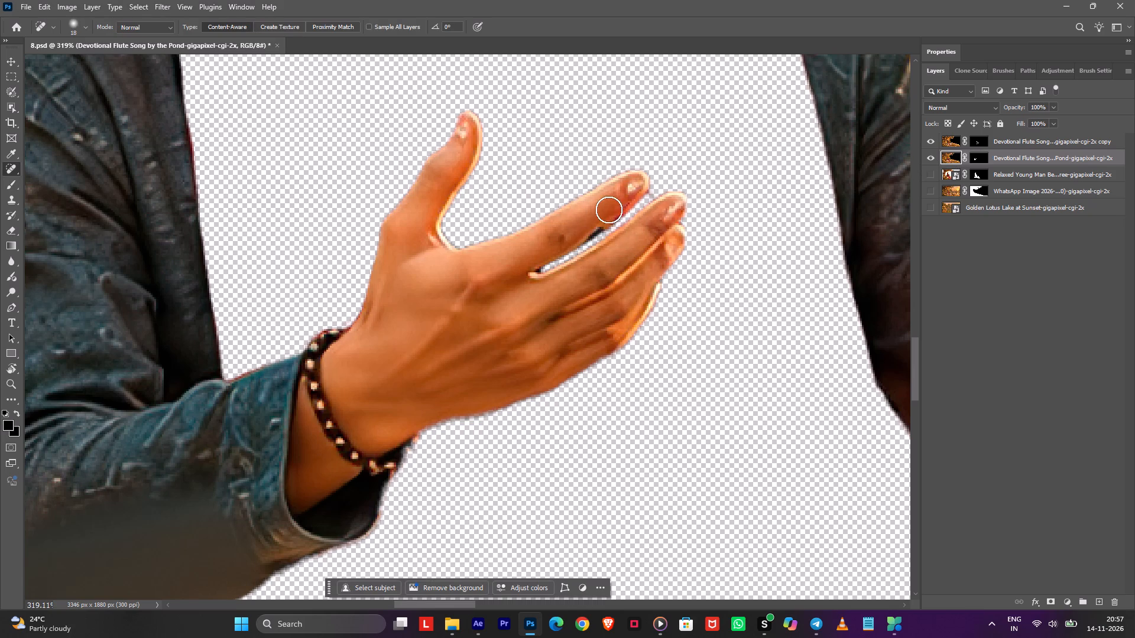
right_click_drag(596, 229, 588, 230, "alt")
left_click_drag(615, 214, 579, 242)
left_click_drag(601, 227, 578, 244)
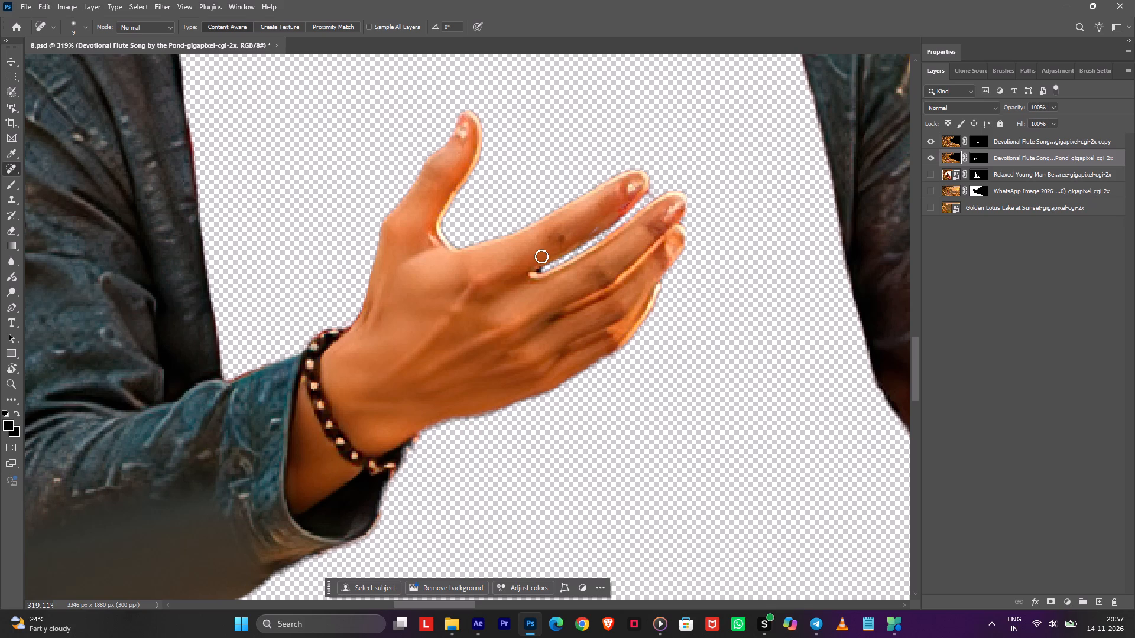
left_click_drag(543, 264, 535, 274)
Heal the dark spot on the index finger and the rough patch along its lower edge with the 9 px Spot Healing Brush.
left_click_drag(567, 233, 566, 236)
left_click_drag(566, 236, 555, 245)
left_click_drag(594, 232, 611, 223)
left_click_drag(601, 225, 592, 233)
left_click_drag(596, 225, 596, 233)
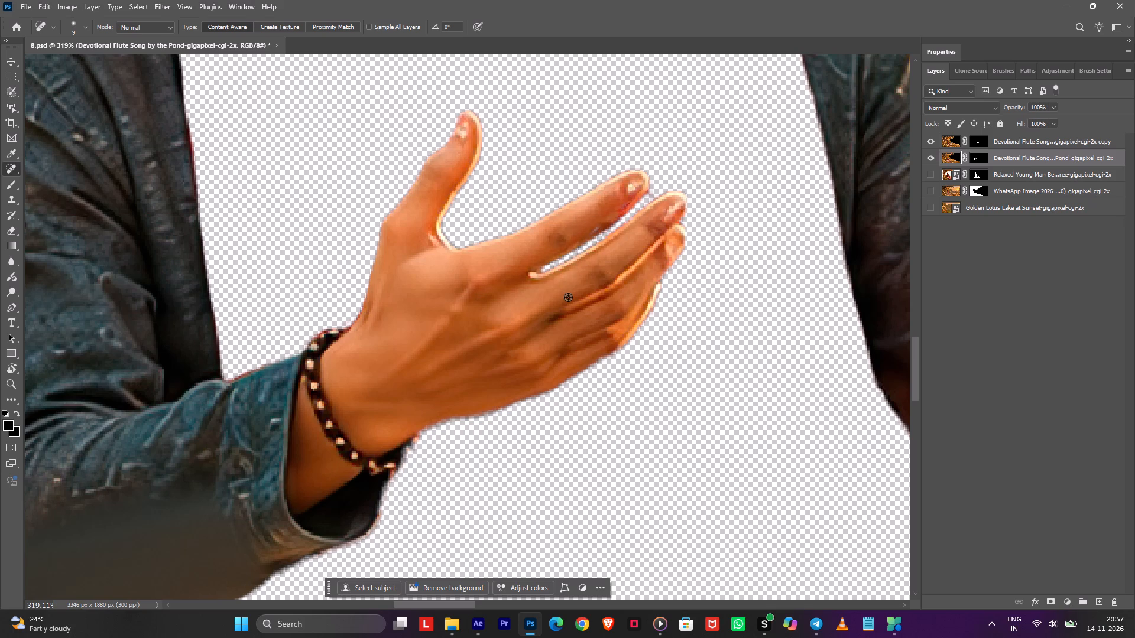
scroll(568, 297, "down", 9, "alt")
scroll(555, 301, "up", 1, "alt")
scroll(555, 301, "down", 1, "alt")
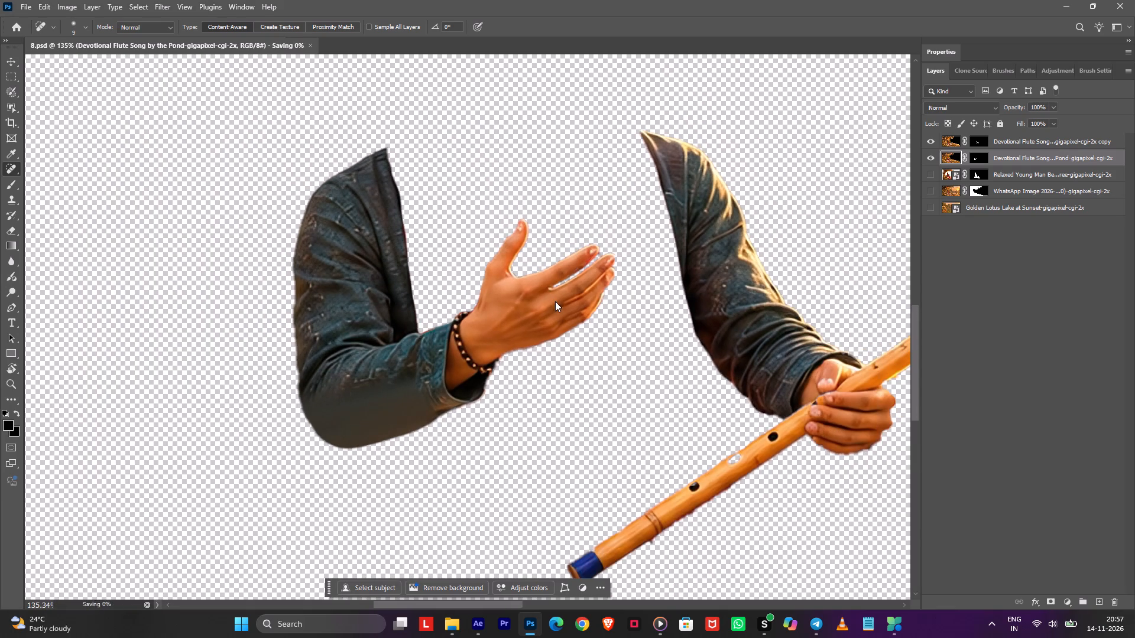
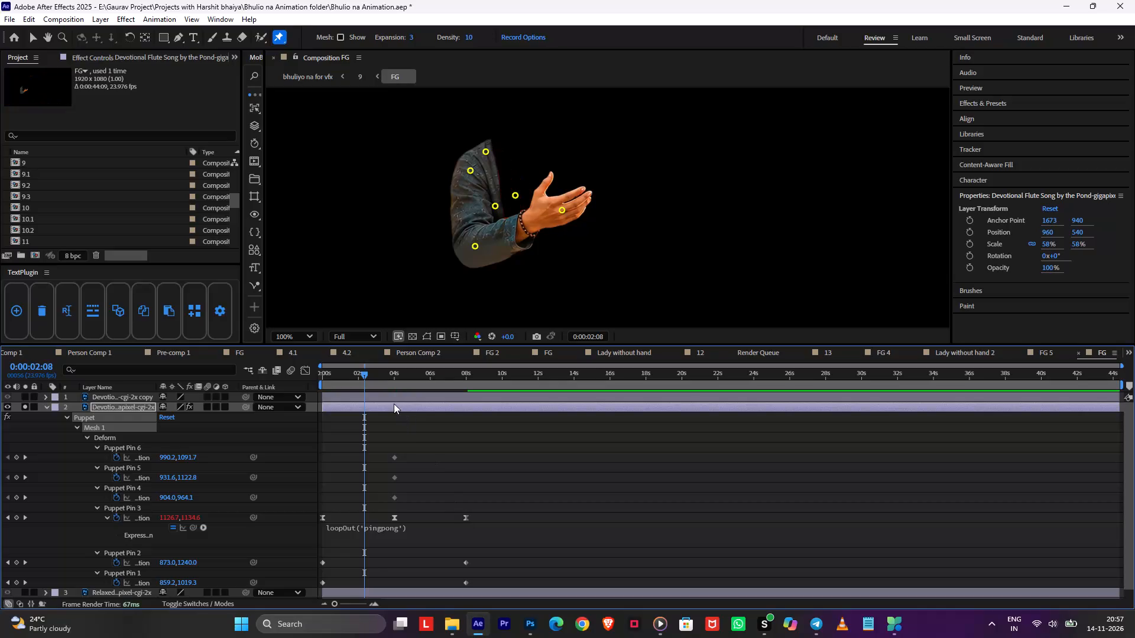
Delete the stray puppet pin floating between the sleeve and wrist of the open-hand arm, and recheck the arm's motion.
left_click_drag(375, 376, 384, 375)
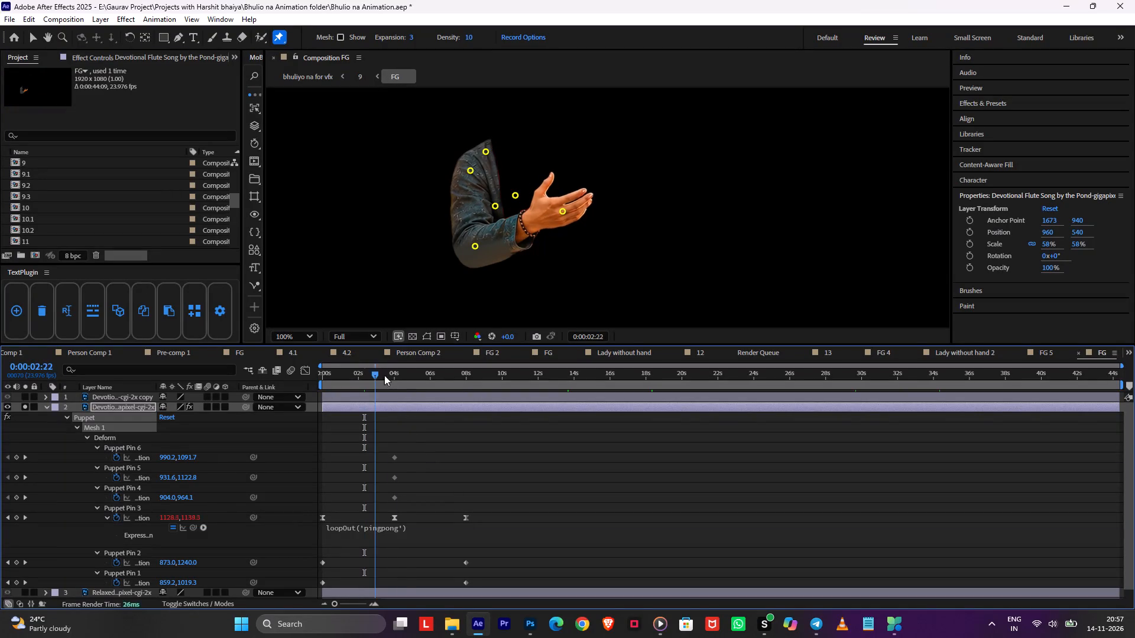
left_click_drag(384, 375, 280, 416)
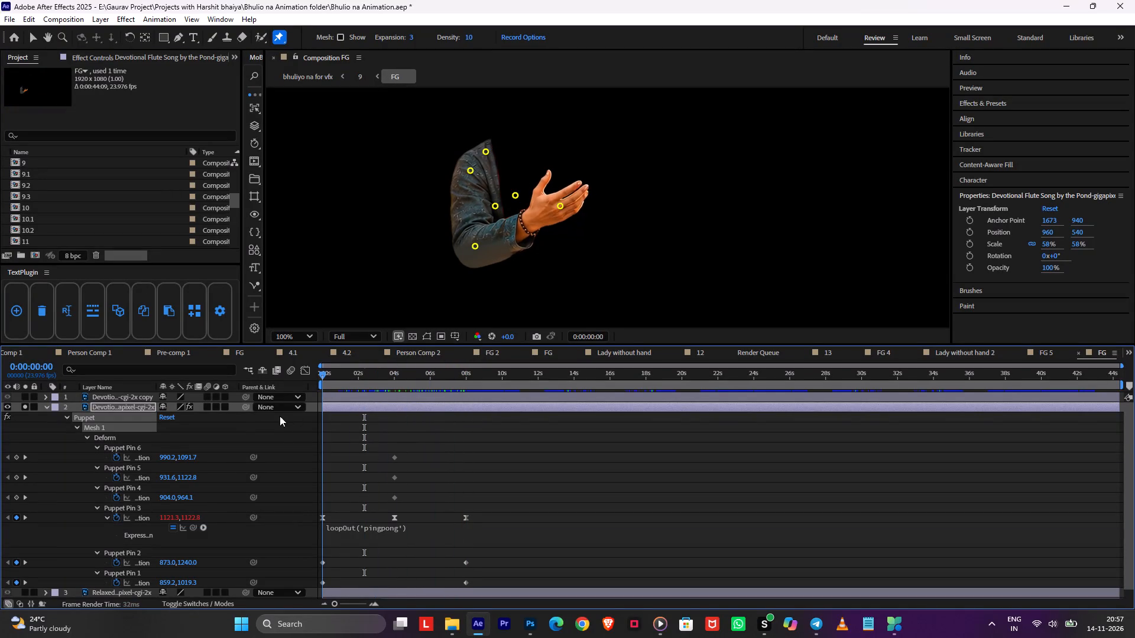
left_click_drag(280, 416, 252, 422)
left_click(518, 197)
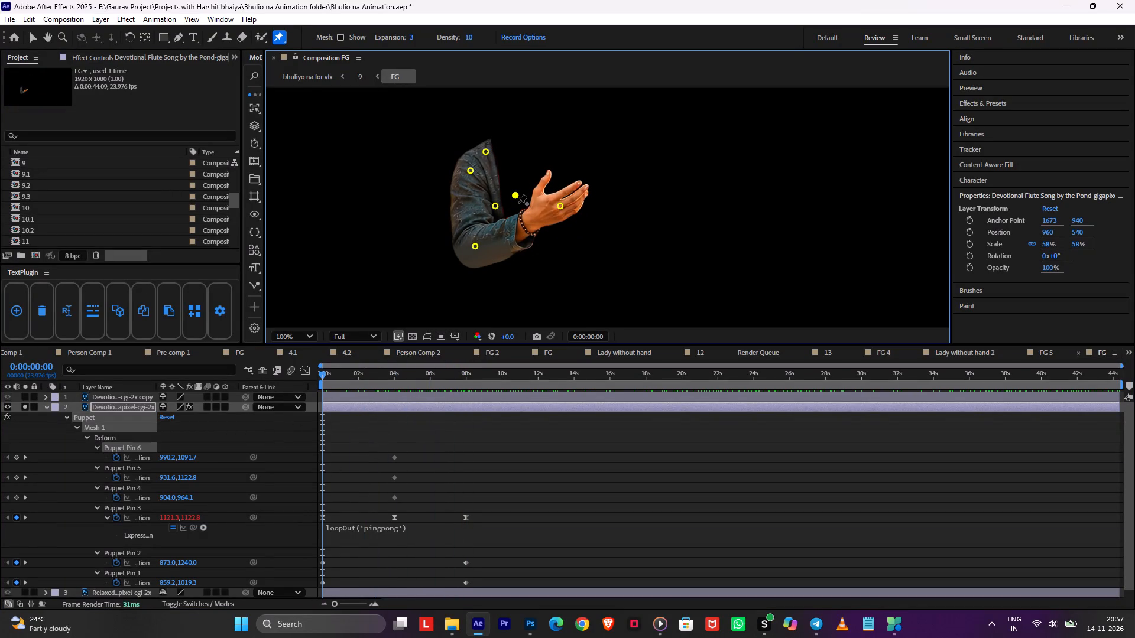
key("Delete")
left_click_drag(353, 373, 419, 383)
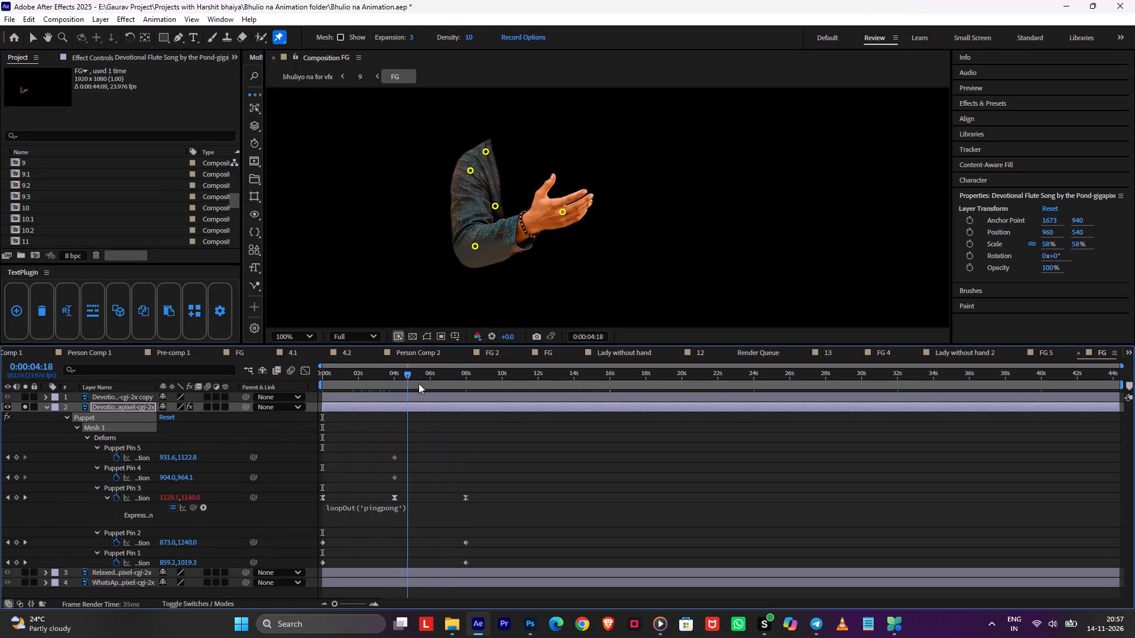
left_click_drag(419, 383, 237, 393)
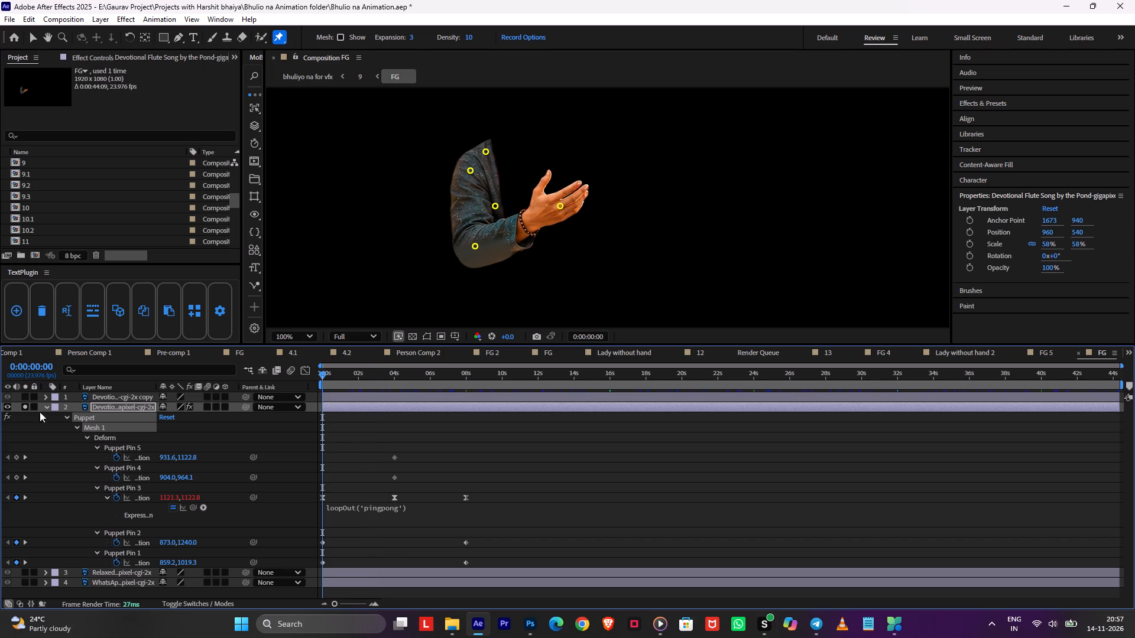
Isolate the flute-holding arm layer and place three puppet pins at the start, on its hand, shoulder tip and upper sleeve.
left_click(25, 407)
left_click(614, 471)
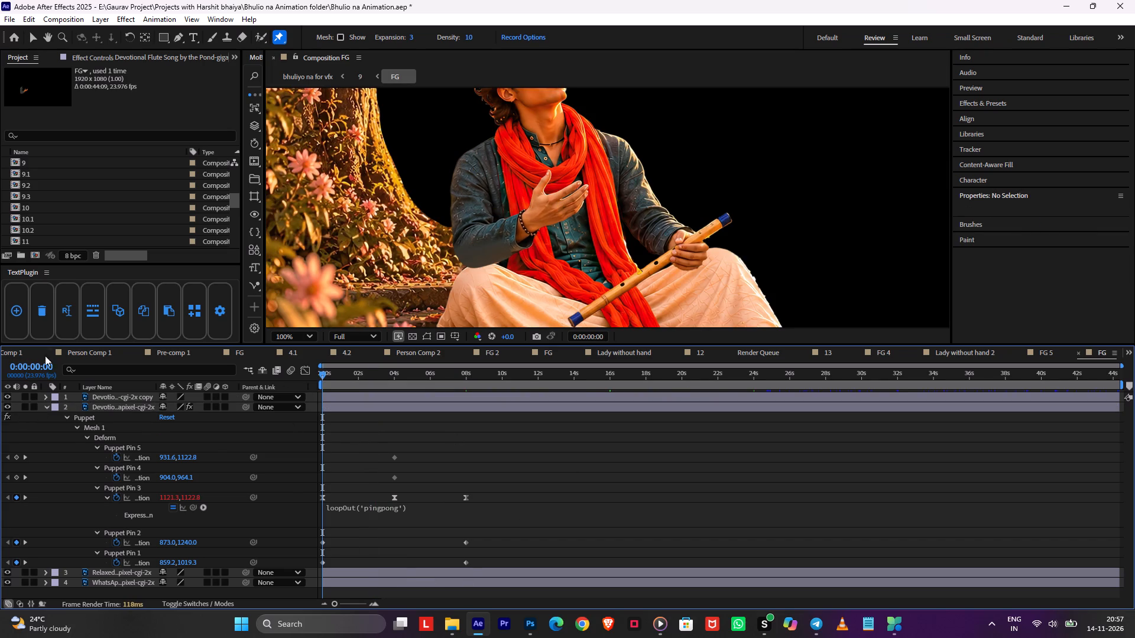
left_click(27, 394)
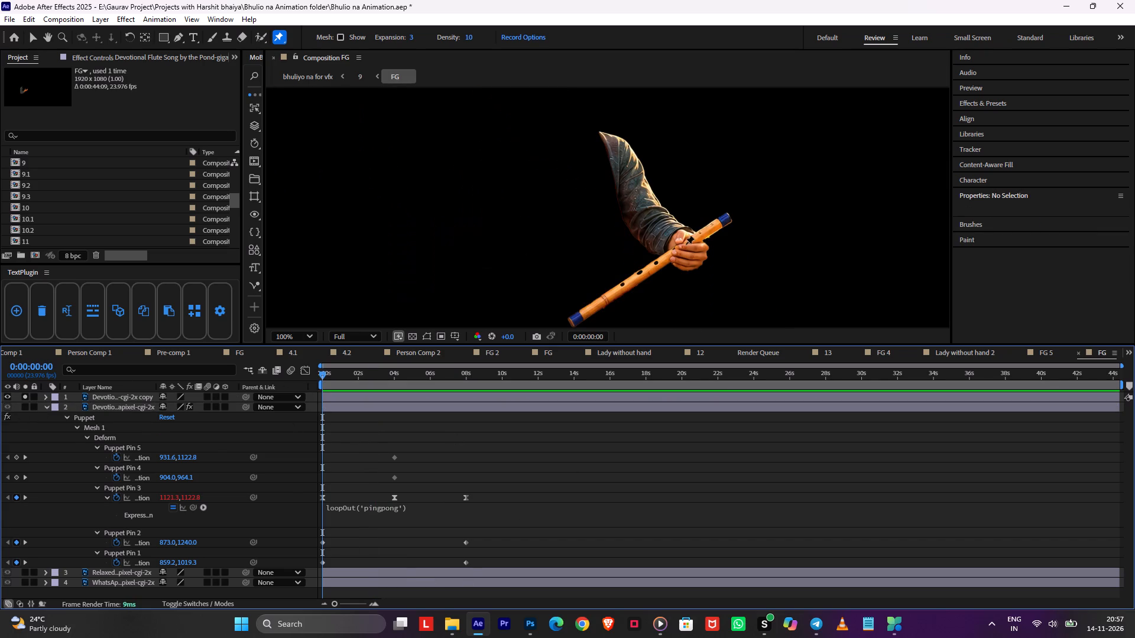
left_click(683, 245)
left_click(609, 142)
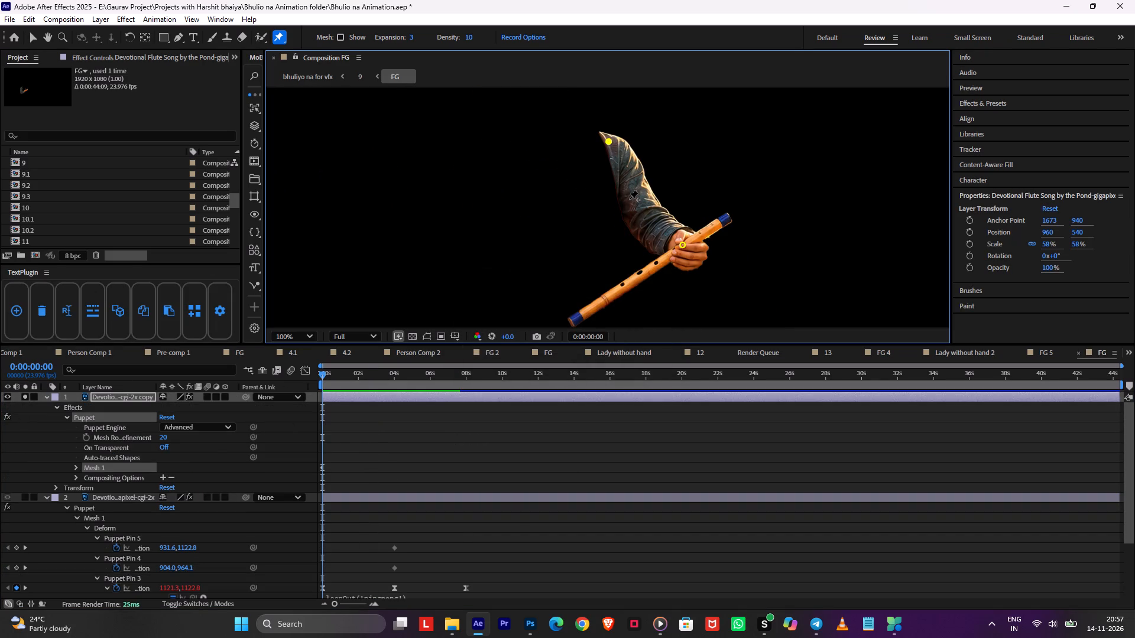
left_click(633, 202)
Shift the flute hand's pin to about 1492, 1224.5 at 4 seconds, and copy all pins' starting keyframes to 8 seconds.
left_click_drag(374, 381, 393, 383)
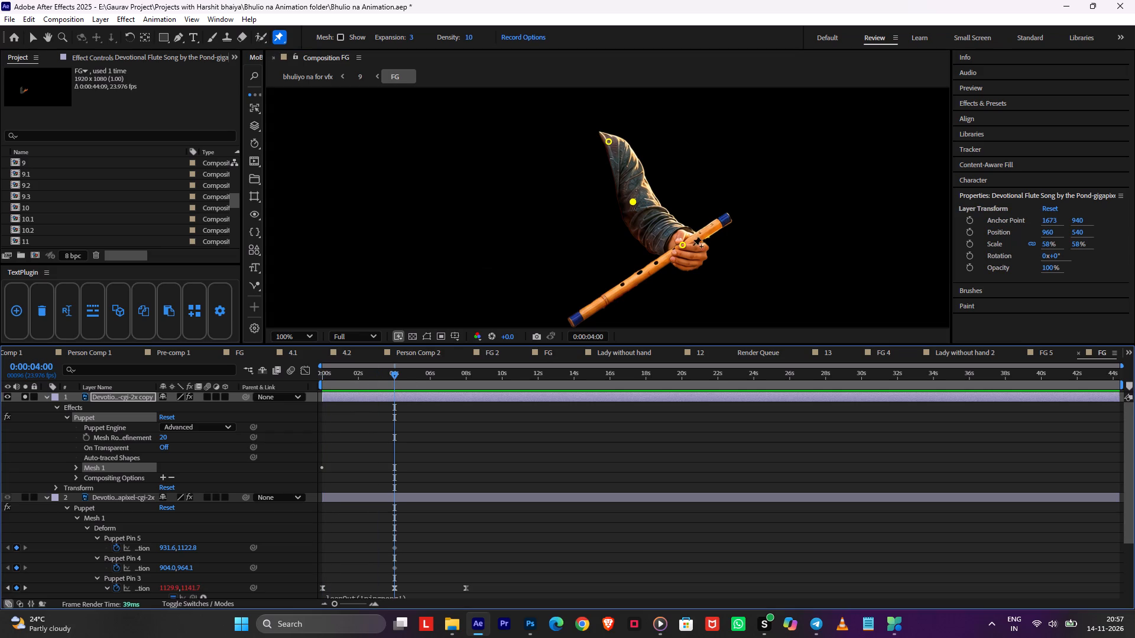
left_click(683, 243)
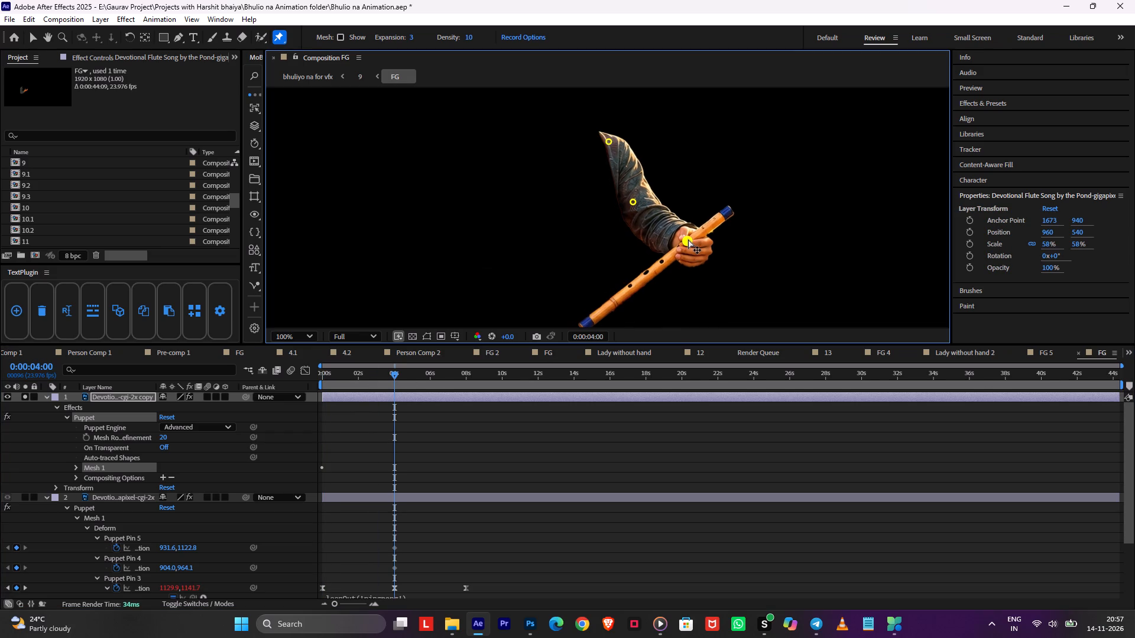
left_click_drag(456, 378, 467, 379)
key("u")
left_click_drag(358, 438, 292, 493)
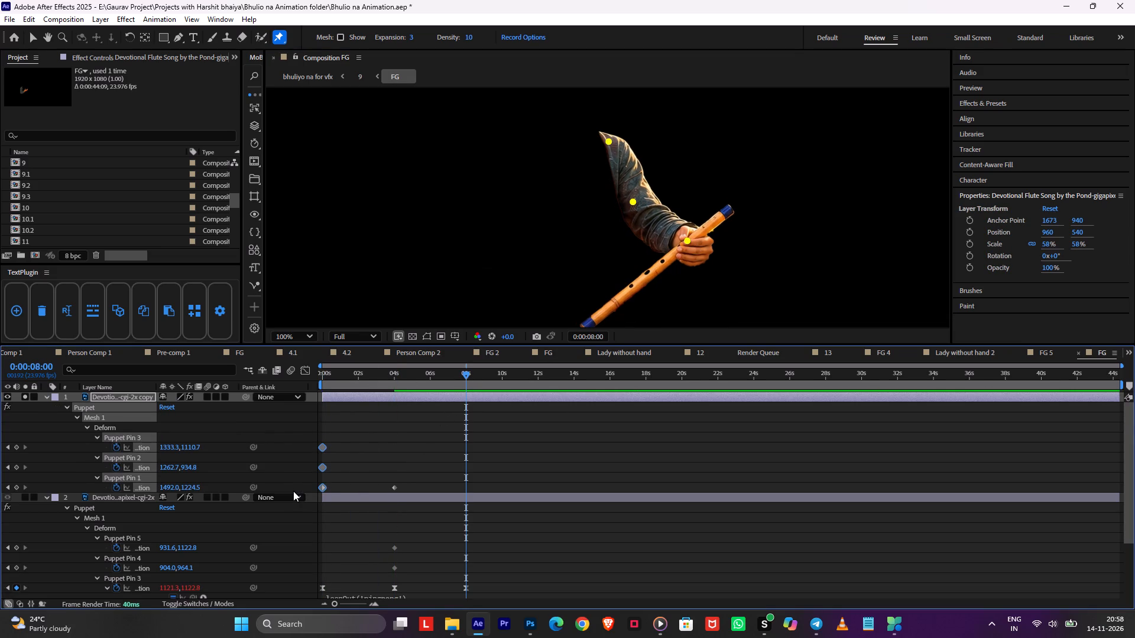
key("ctrl+c")
key("ctrl+v")
Easy-ease the flute hand pin's three keyframes and give its position the expression loopOut('pingpong').
left_click_drag(500, 477, 281, 493)
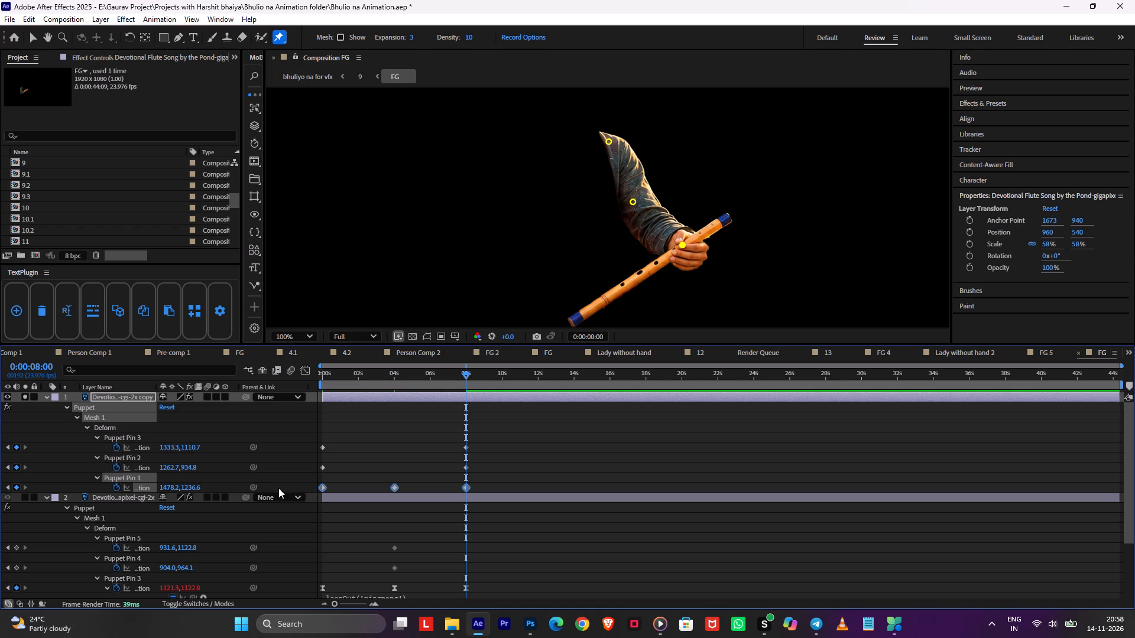
key("F9")
left_click(118, 489, "alt")
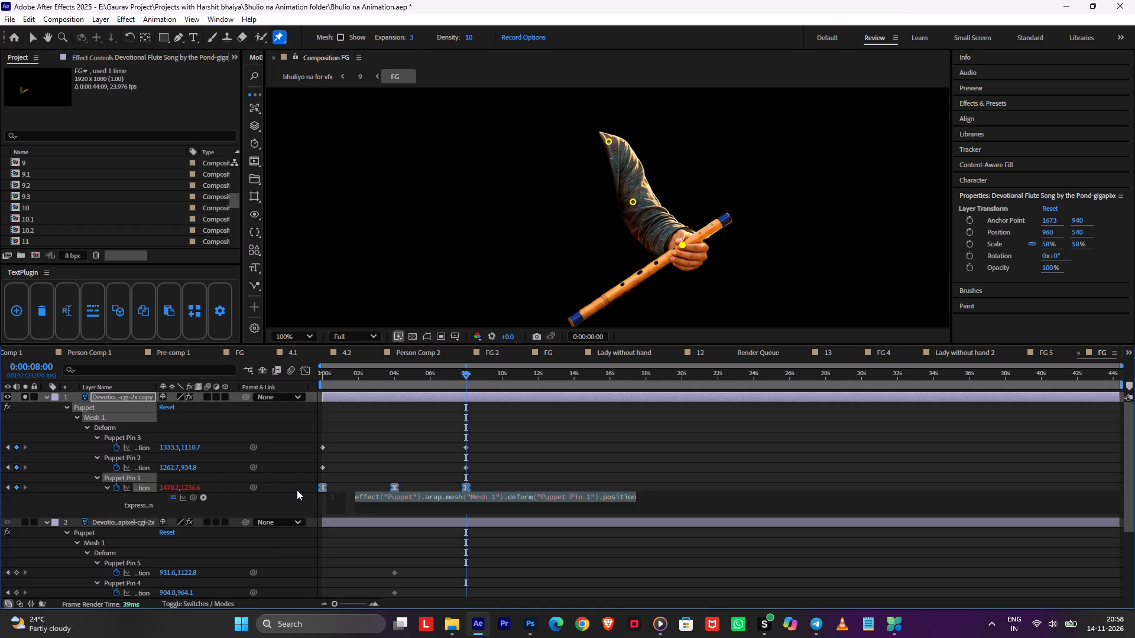
type("lo")
key("o")
double_click(372, 548)
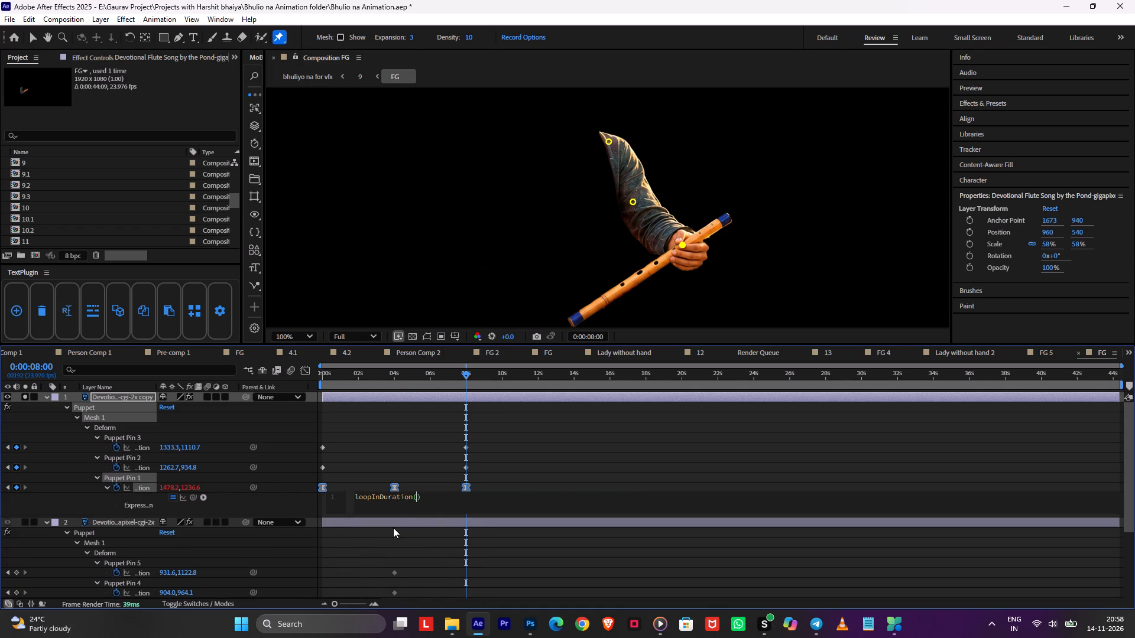
key("ctrl+z")
left_click(378, 506)
type("po")
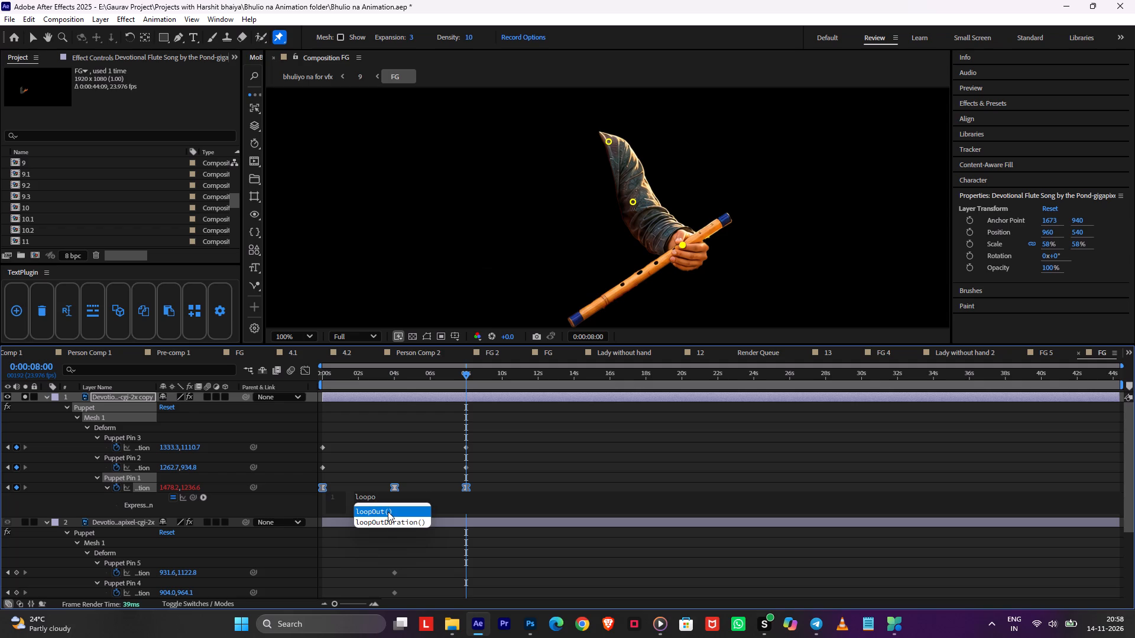
double_click(388, 511)
type(";p")
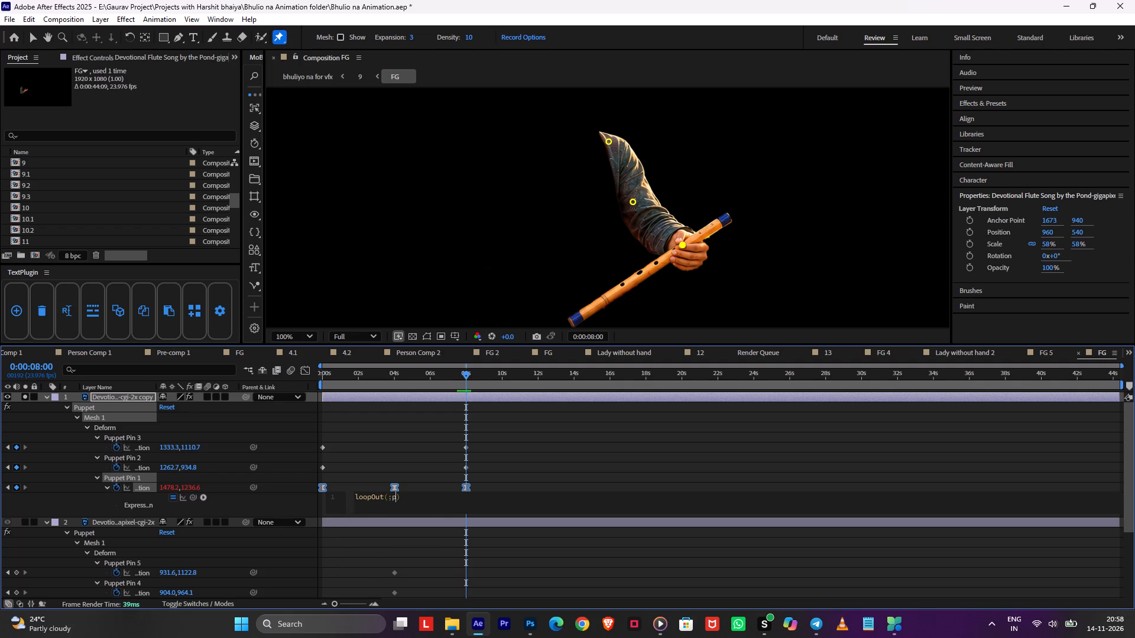
key("BackSpace")
key("BackSpace")
key("apostrophe")
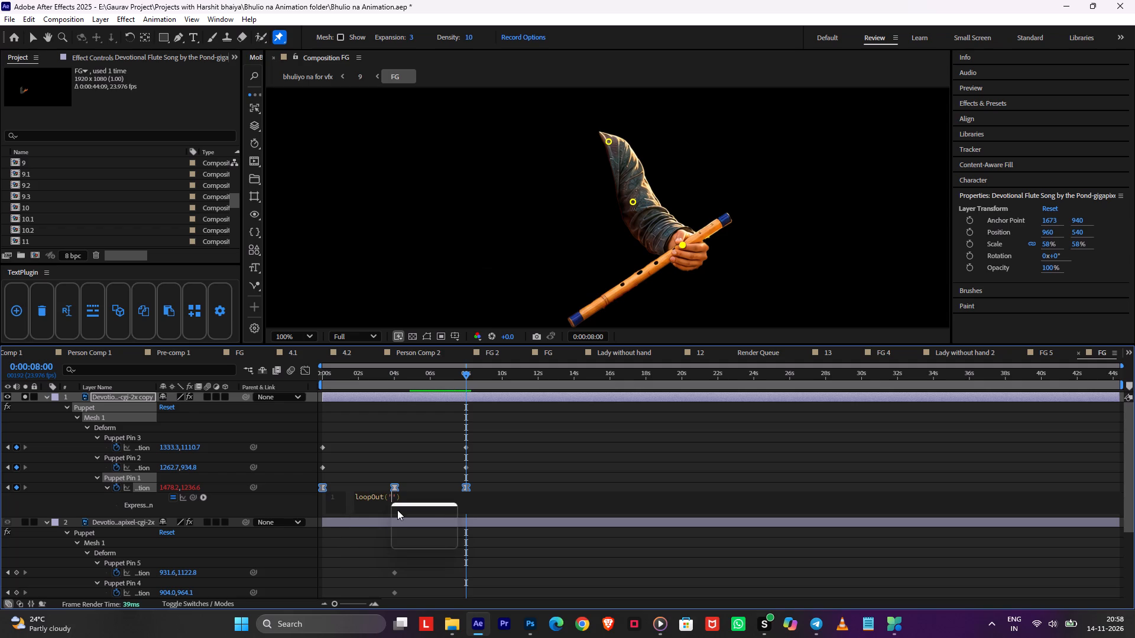
type("pi")
double_click(406, 511)
left_click(412, 415)
Play the flute arm's loop from the start and save the project.
left_click_drag(411, 378, 288, 401)
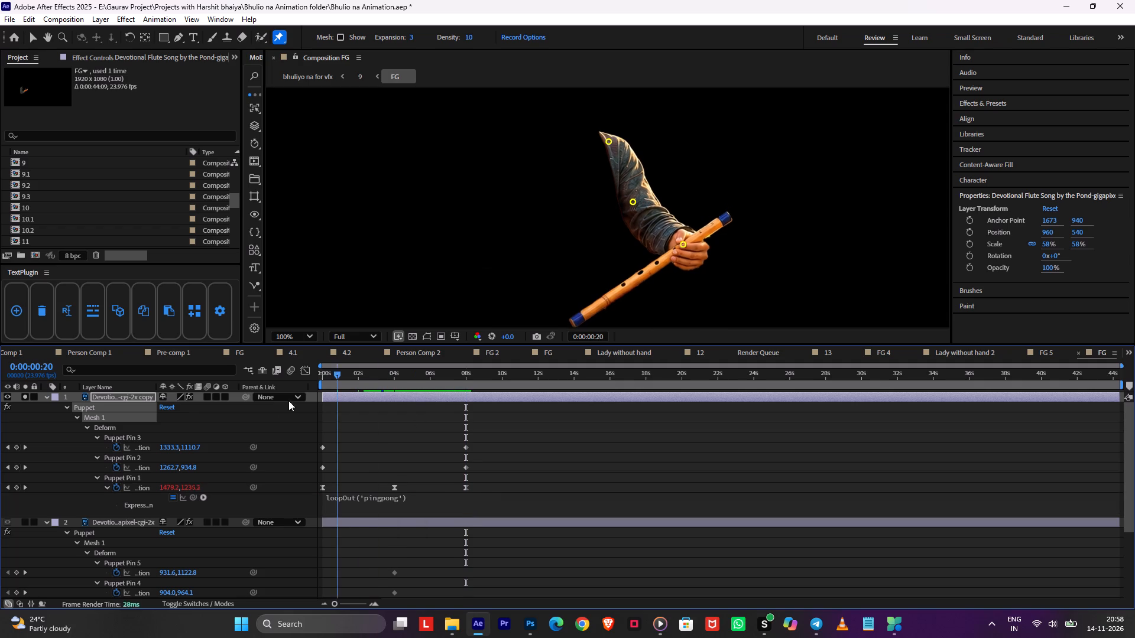
left_click_drag(288, 401, 183, 429)
key("space")
key("ctrl+s")
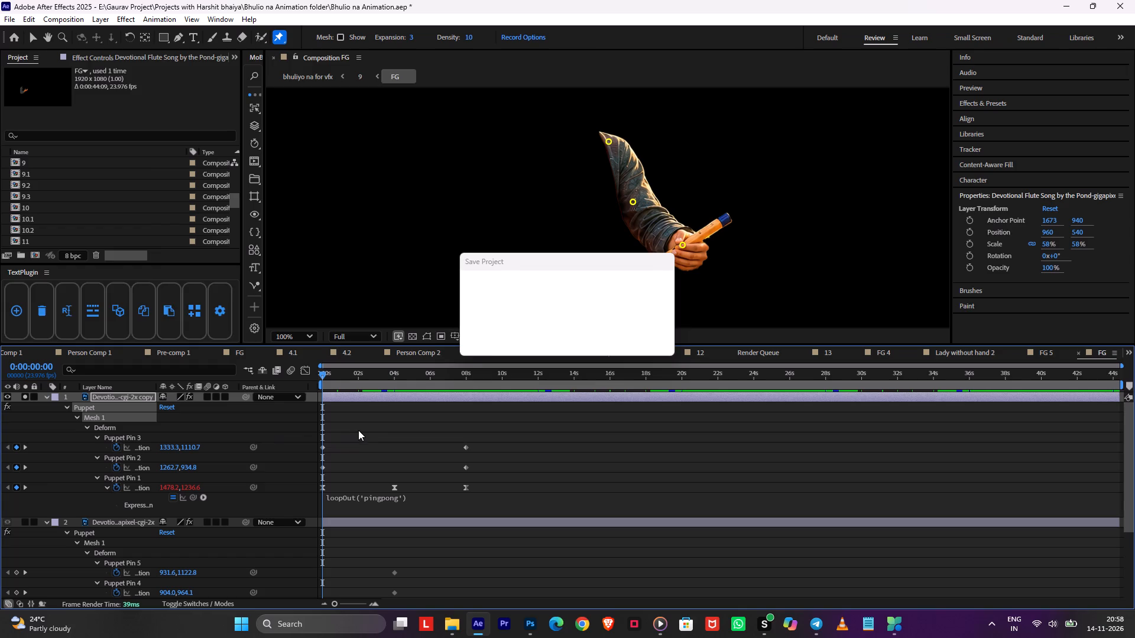
left_click(344, 379)
left_click(344, 379)
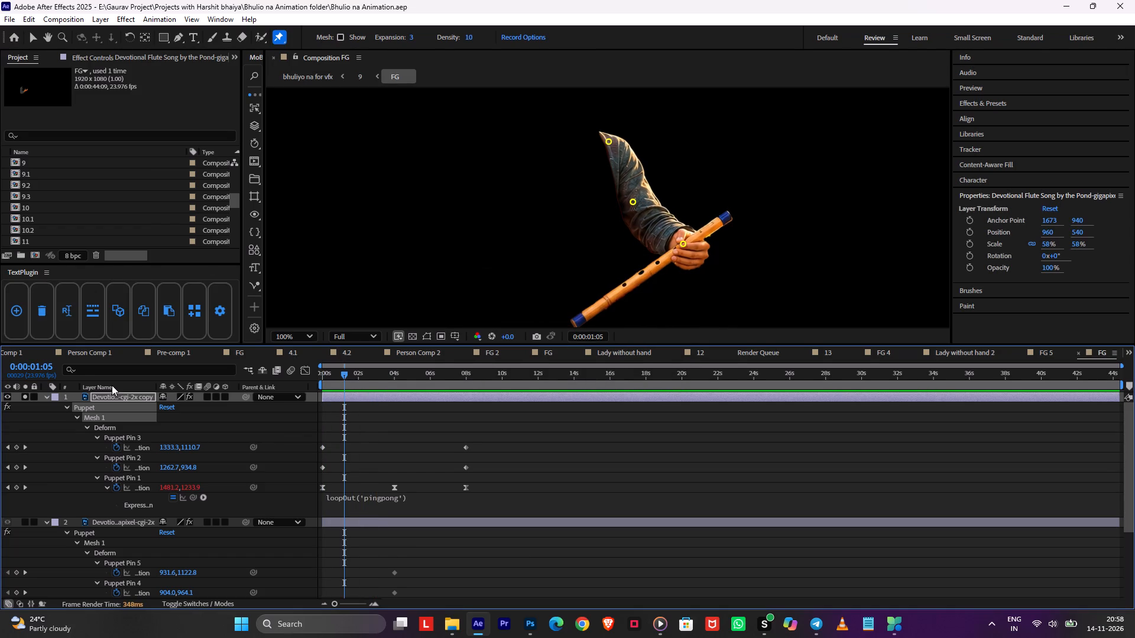
Unsolo the flute arm, collapse both arm layers' properties, and preview both arms moving in the full scene.
left_click(21, 397)
left_click(25, 395)
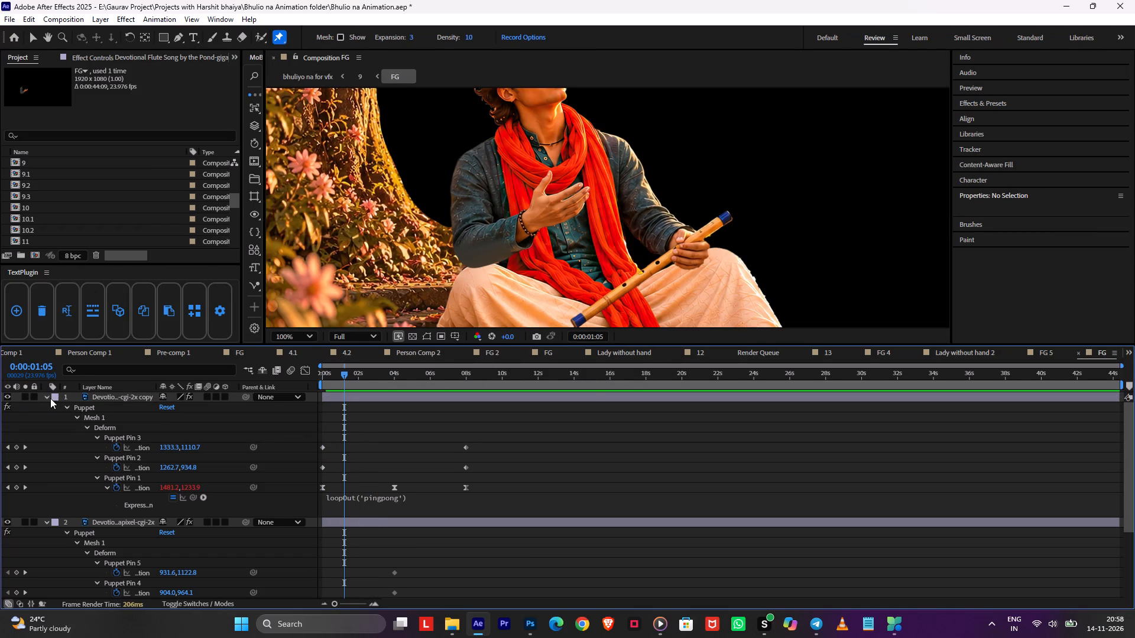
left_click(50, 398)
left_click(44, 395)
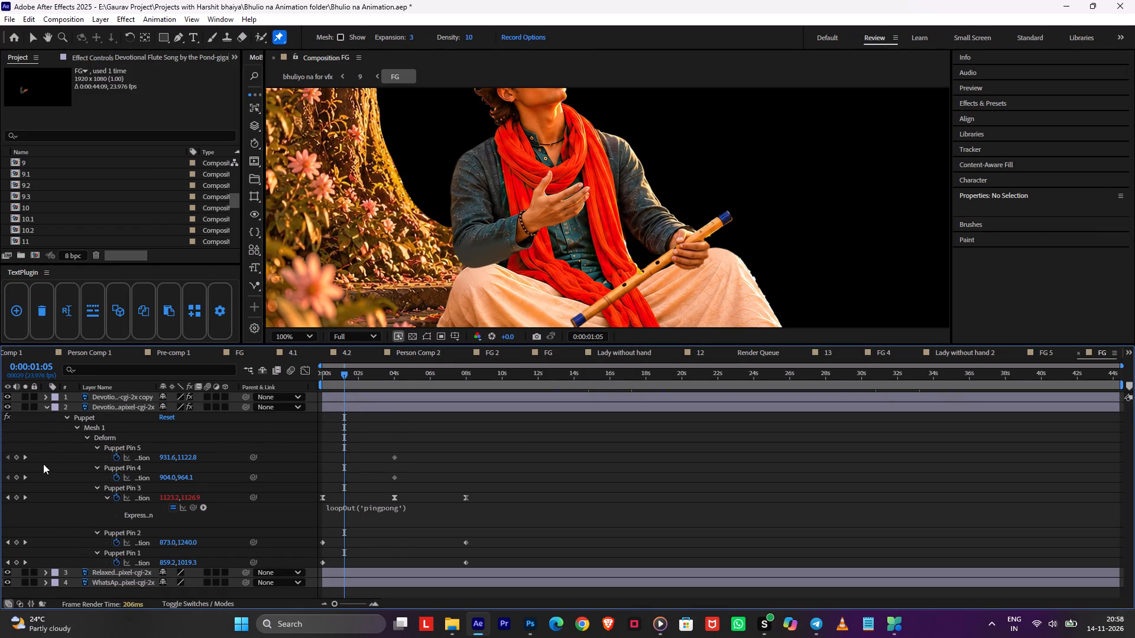
left_click(44, 408)
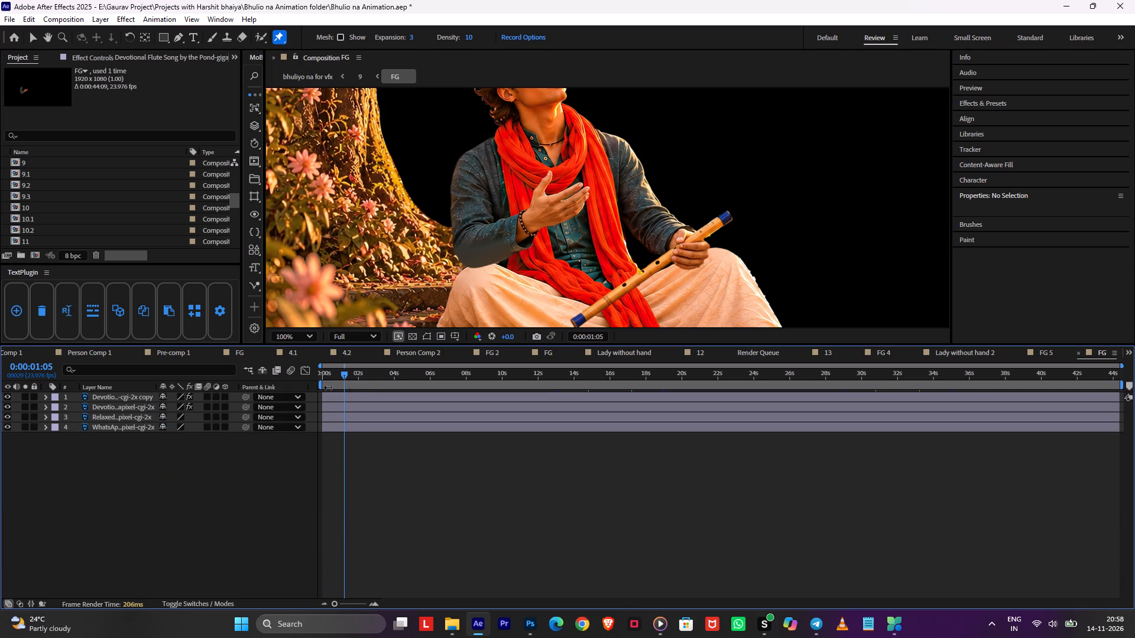
left_click_drag(359, 379, 362, 393)
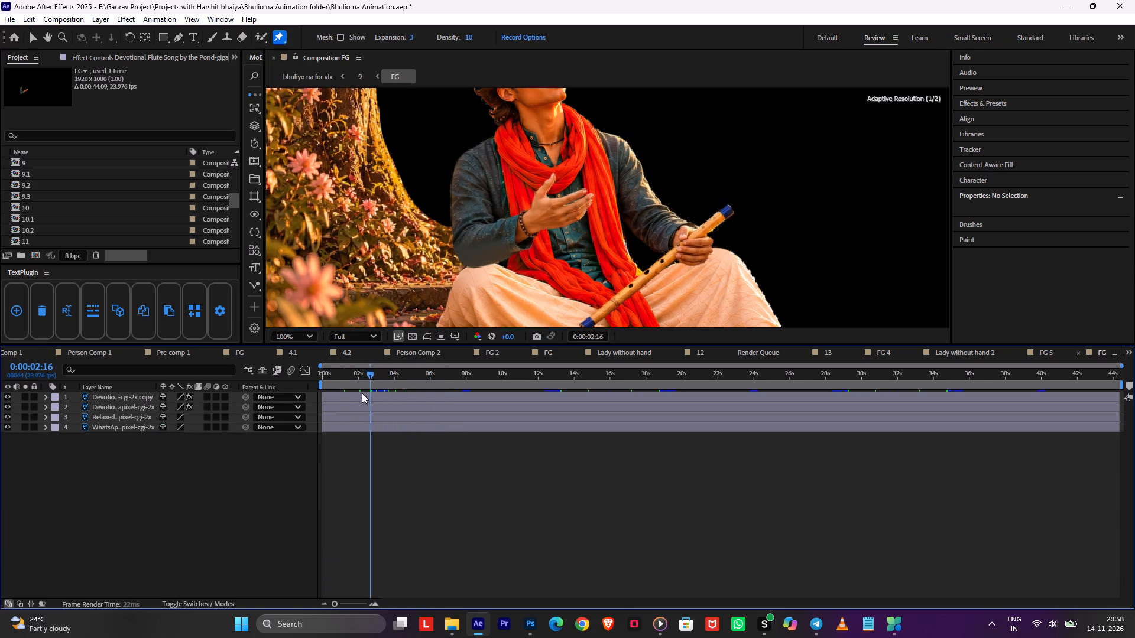
left_click_drag(362, 393, 267, 398)
key("space")
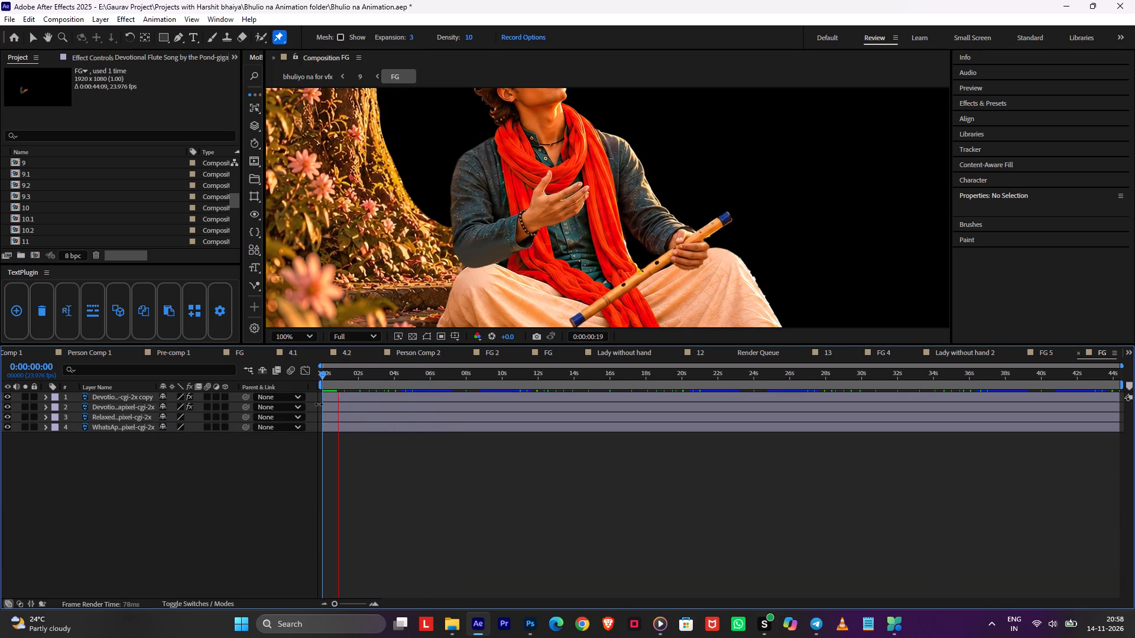
left_click_drag(367, 379, 220, 392)
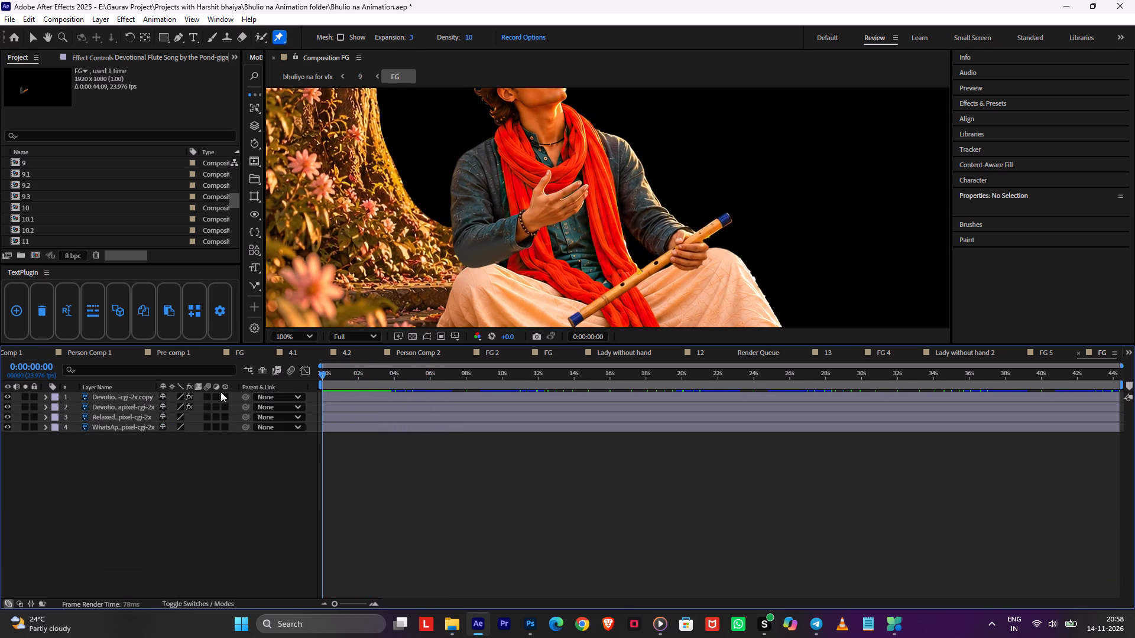
left_click_drag(220, 392, 192, 393)
Add a null object to the FG composition and parent all four image layers to it.
scroll(627, 222, "down", 2)
key("v")
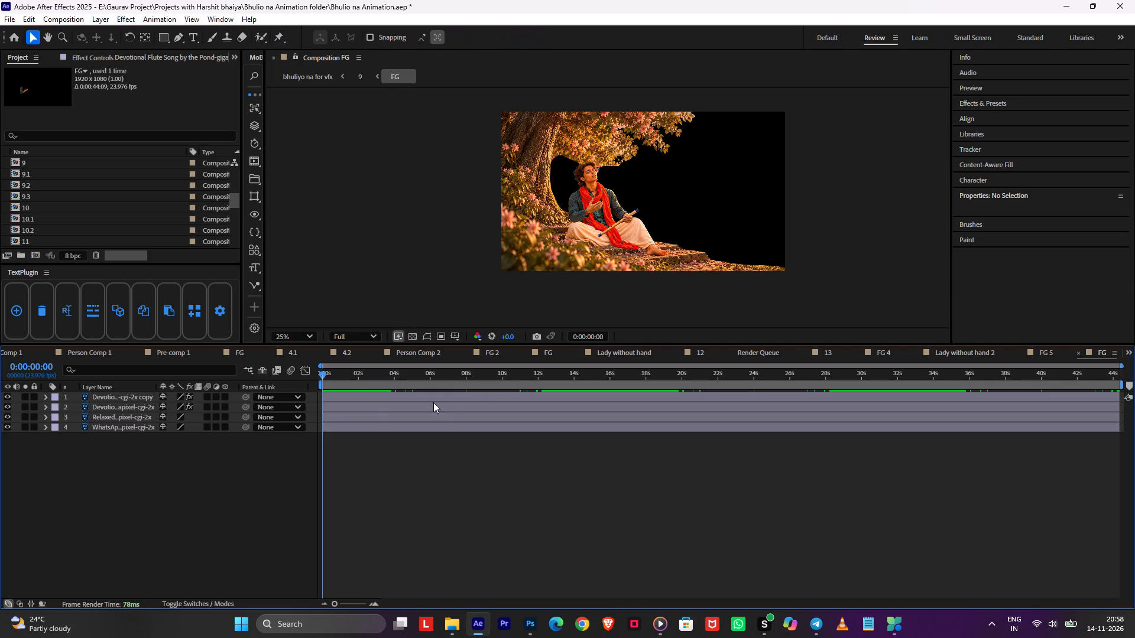
left_click(426, 400)
key("ctrl+alt+shift+y")
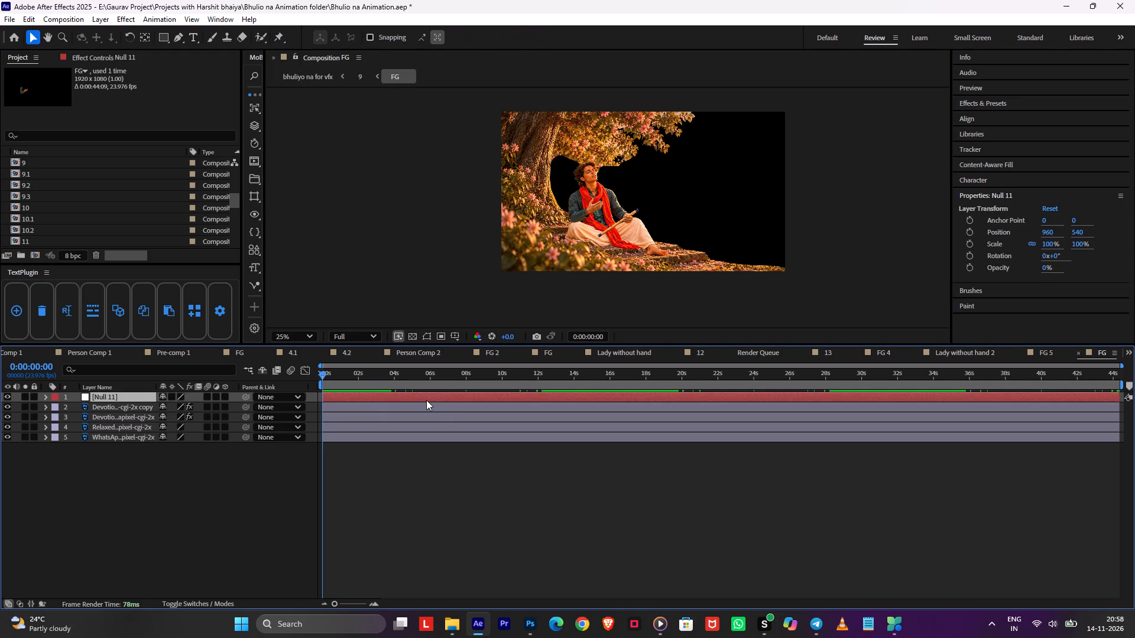
key("ctrl+a")
left_click(137, 398, "ctrl")
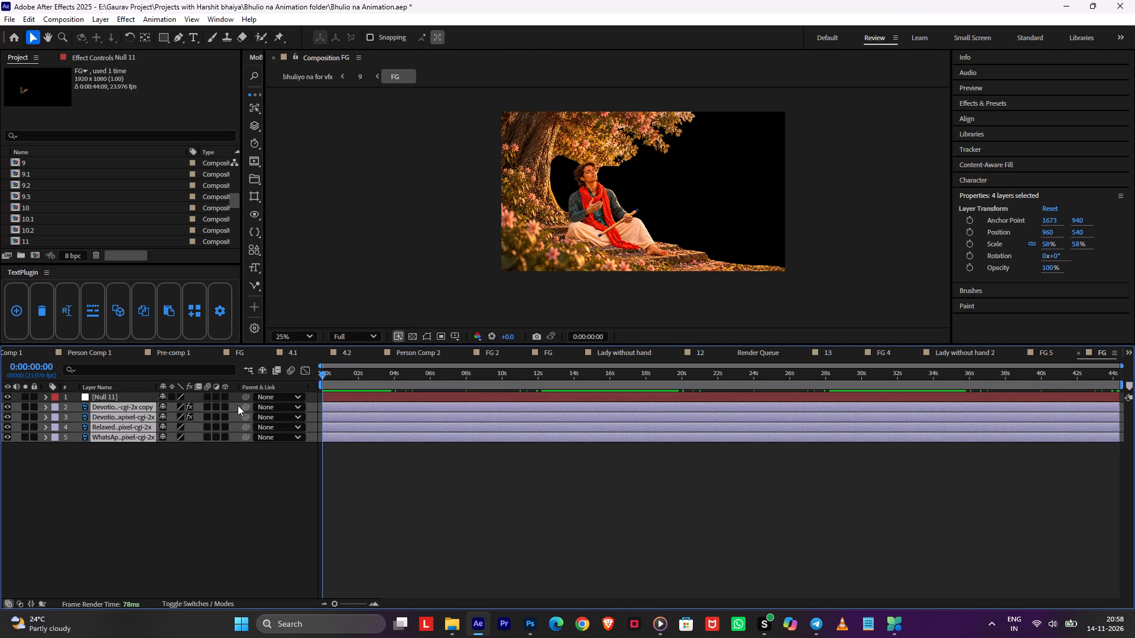
left_click_drag(246, 406, 227, 398)
Scale the null to 202% to enlarge the whole foreground.
left_click(120, 399)
key("s")
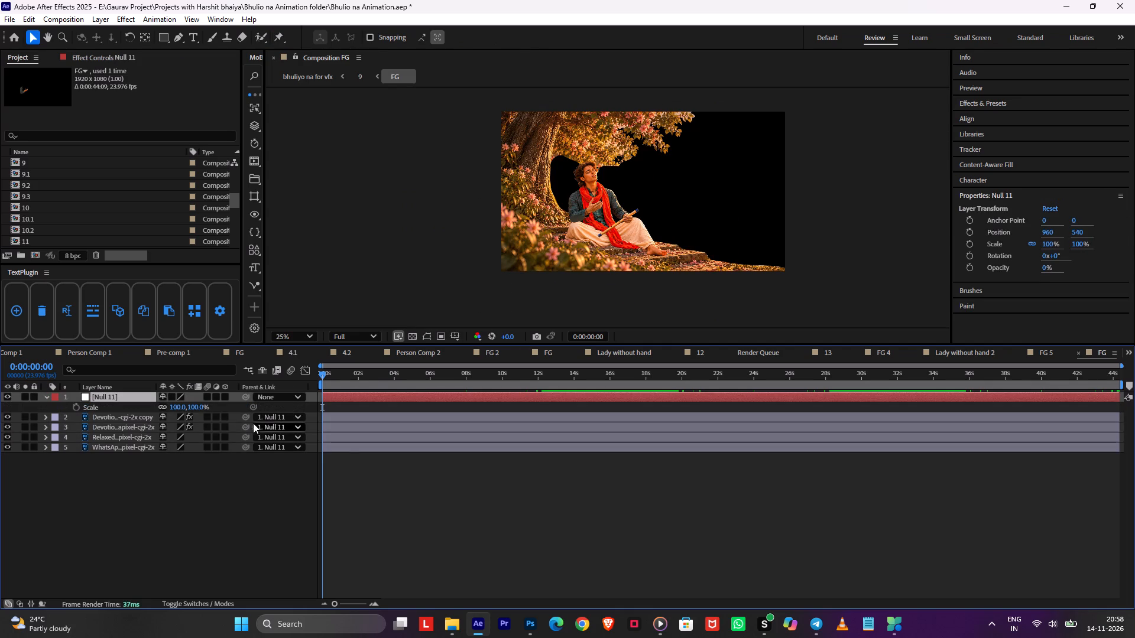
left_click_drag(200, 408, 262, 409)
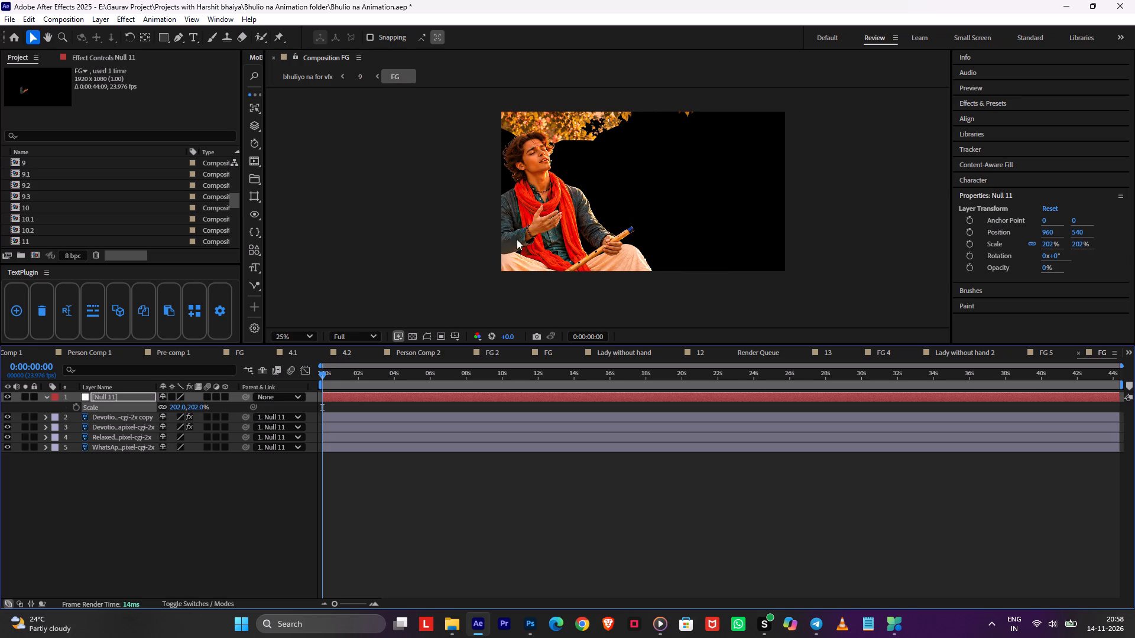
Move the null rightward to X 1360 and upward to reframe the seated man with his flute.
key("shift+Right")
key("shift+Right")
key("shift+Right")
key("shift+Right")
key("shift+Right")
key("shift+Right")
key("shift+Right")
key("shift+Right")
key("shift+Right")
key("shift+Right")
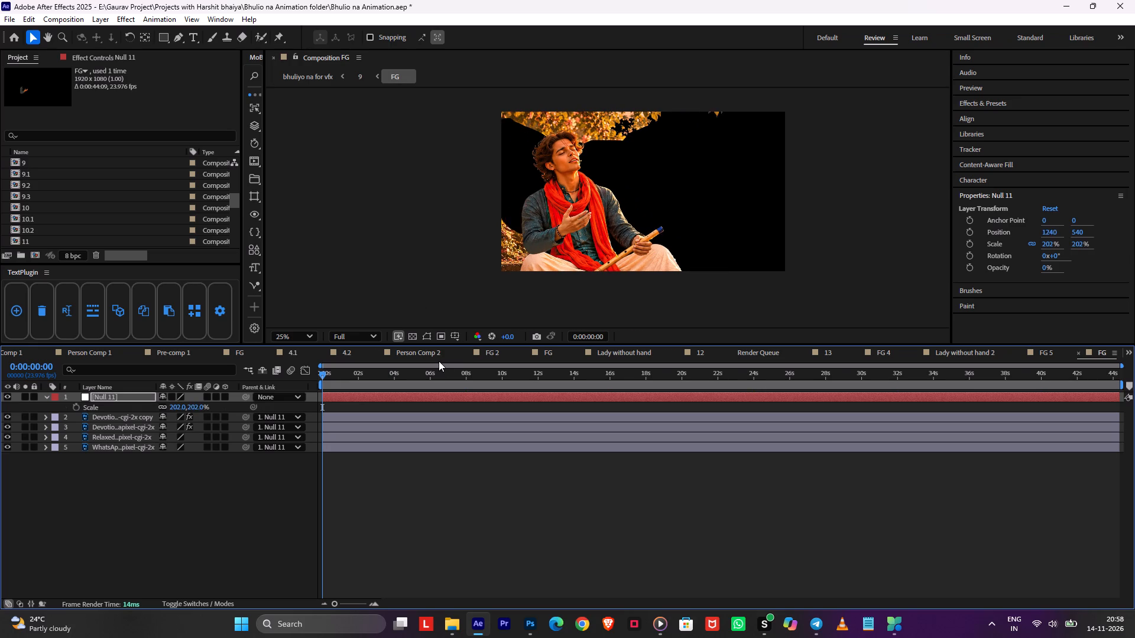
key("shift+Up")
key("shift+Up")
key("shift+Up")
key("shift+Up")
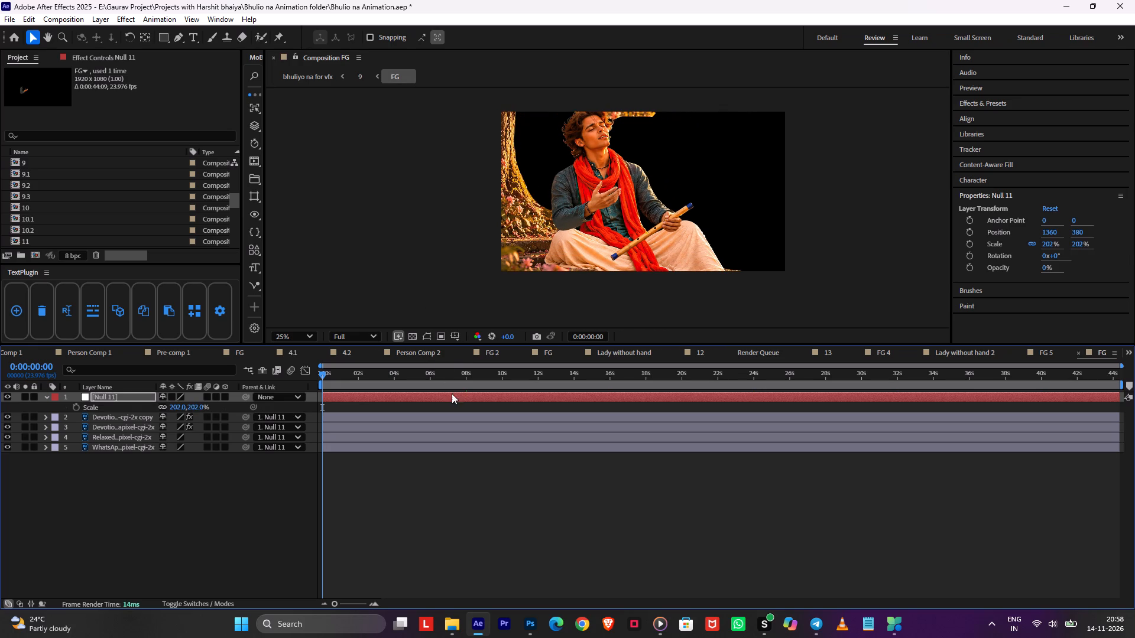
key("shift+Down")
left_click(447, 462)
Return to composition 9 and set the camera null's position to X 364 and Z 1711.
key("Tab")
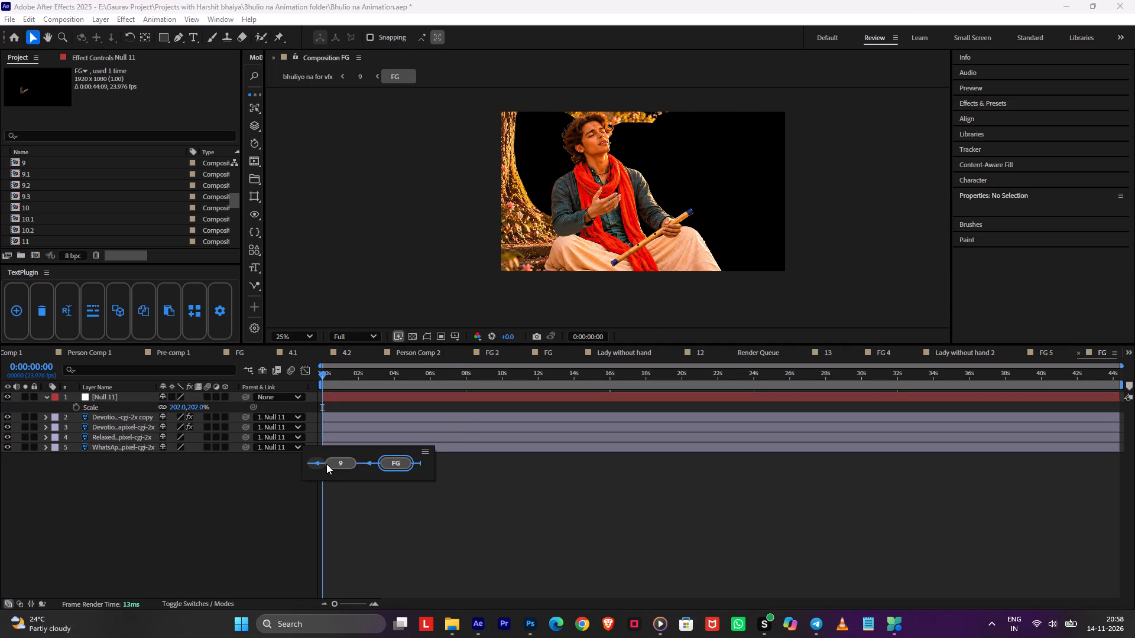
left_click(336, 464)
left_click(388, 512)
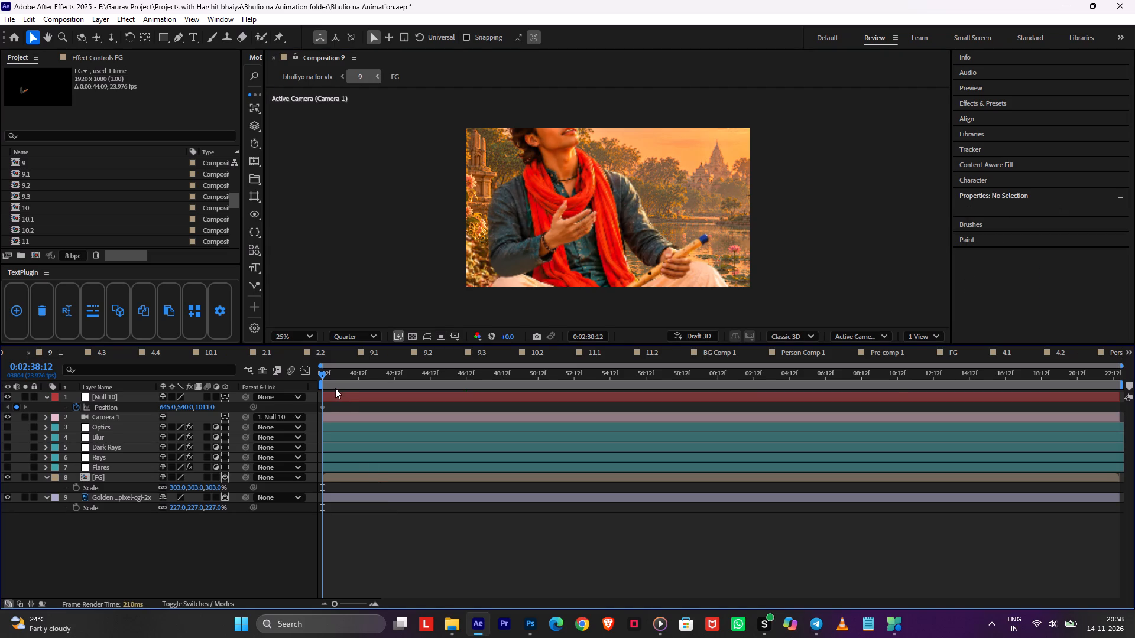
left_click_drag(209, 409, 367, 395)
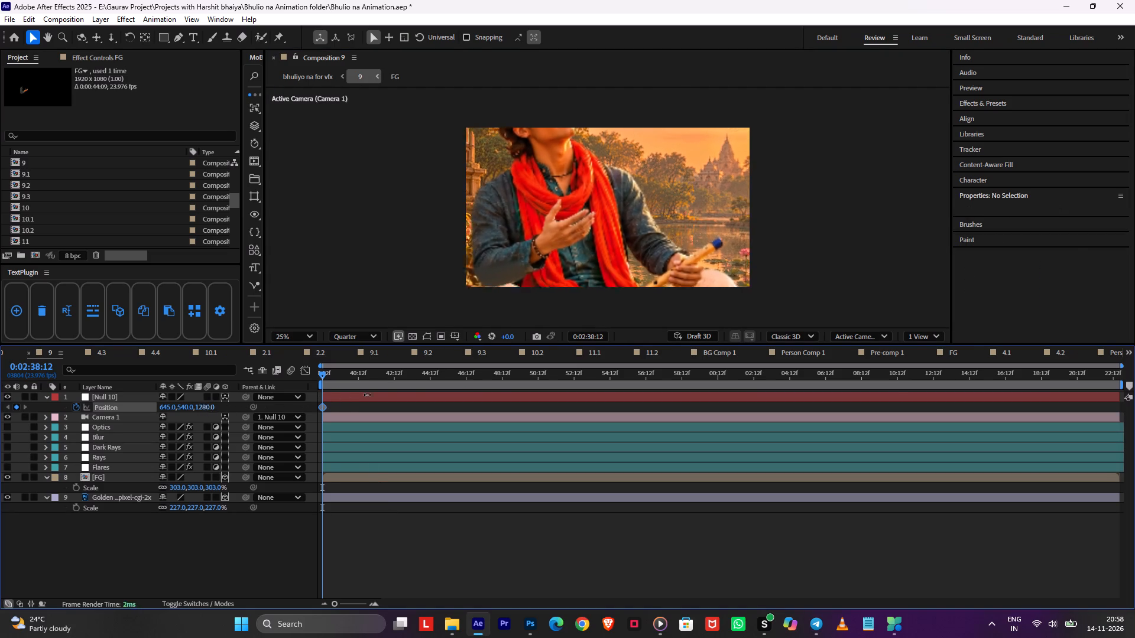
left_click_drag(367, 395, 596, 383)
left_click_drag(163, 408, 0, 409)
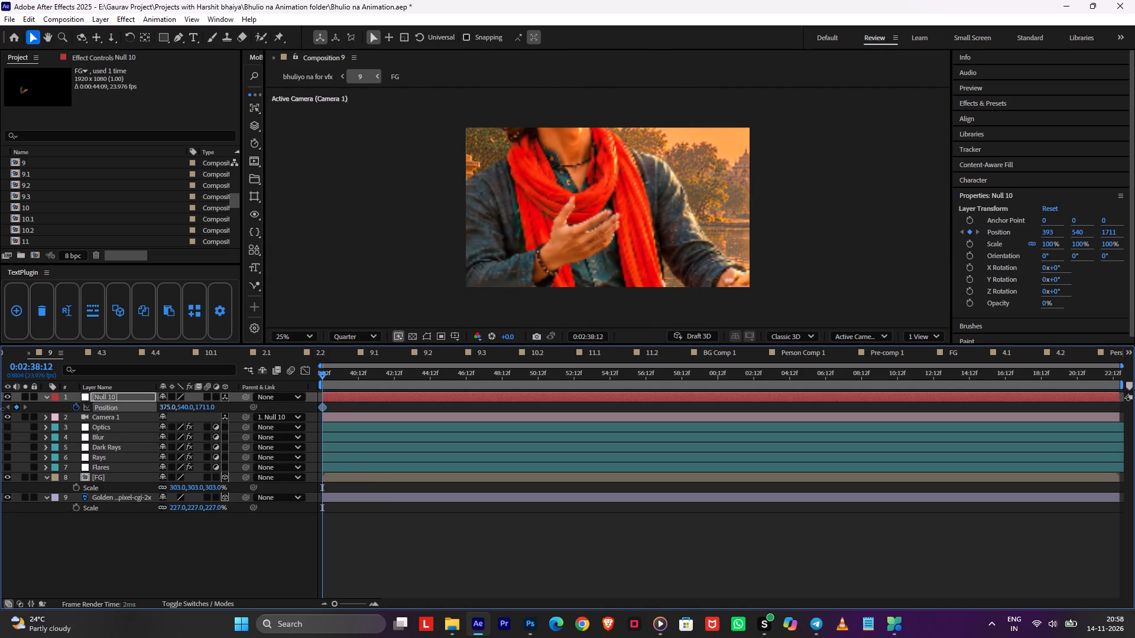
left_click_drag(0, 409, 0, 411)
Reopen the FG composition and scale its null to 342% to enlarge the seated man.
double_click(329, 482)
double_click(329, 478)
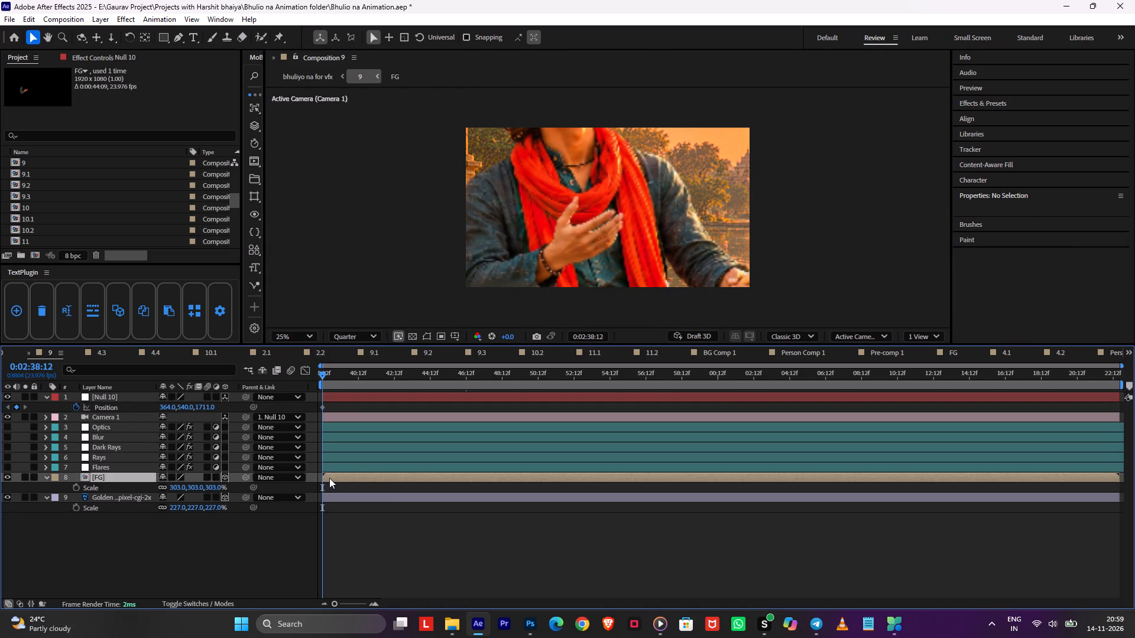
left_click_drag(193, 411, 266, 409)
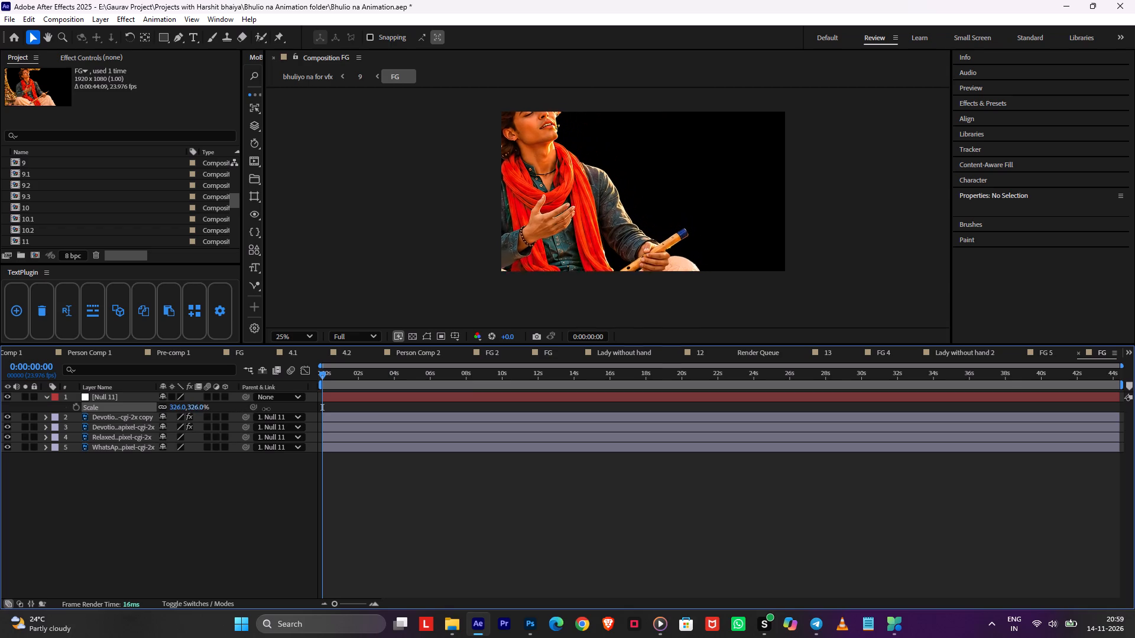
left_click_drag(266, 409, 274, 408)
Move the FG null horizontally to X 1840 and upward so both arms and the flute sit in frame.
left_click(376, 399)
key("shift+Right")
key("shift+Right")
key("shift+Right")
key("shift+Right")
key("shift+Right")
key("shift+Right")
key("shift+Right")
key("shift+Right")
key("shift+Right")
key("shift+Right")
key("shift+Right")
key("shift+Right")
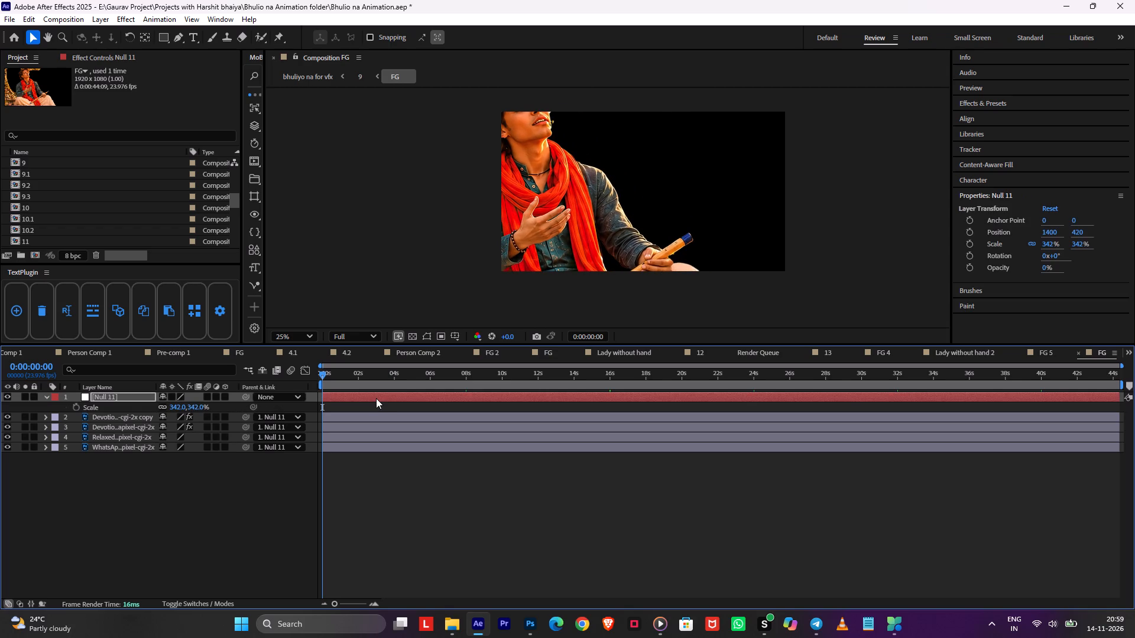
key("shift+Up")
key("shift+Up")
key("shift+Up")
key("shift+Up")
key("shift+Up")
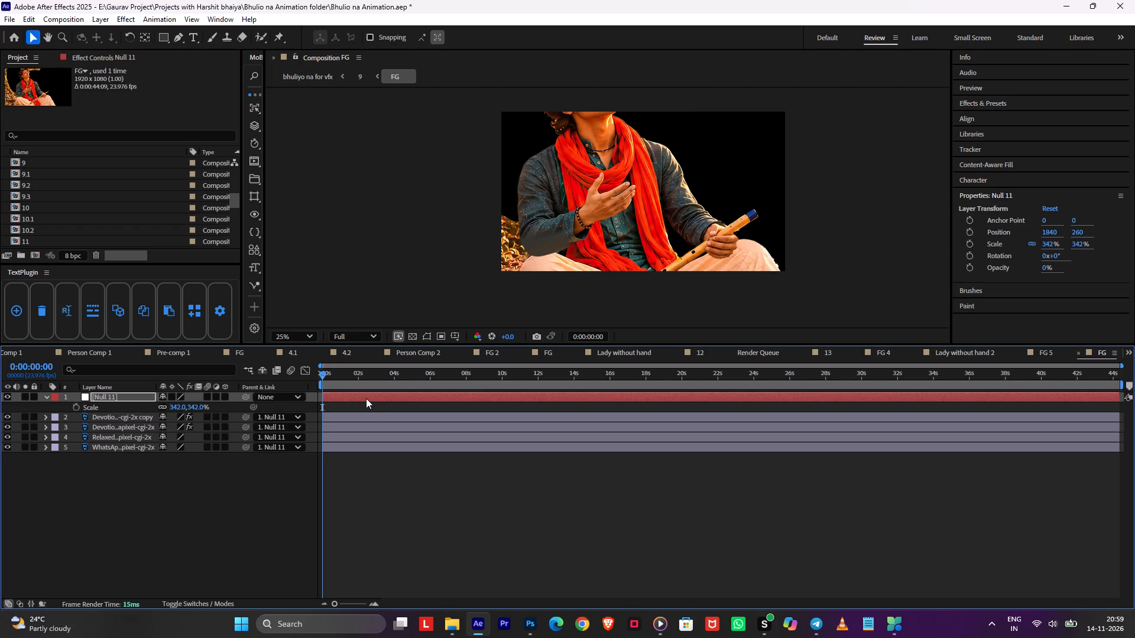
key("shift+Up")
key("shift+Up")
left_click(364, 456)
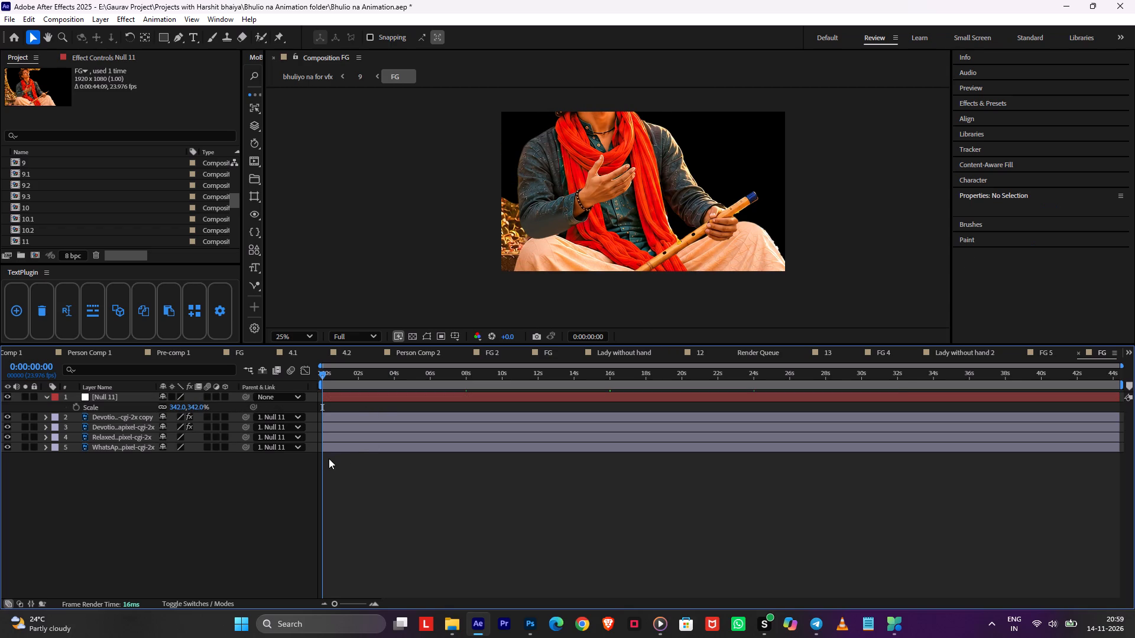
Go back to composition 9 and save the project.
key("Tab")
left_click(267, 460)
key("ctrl+s")
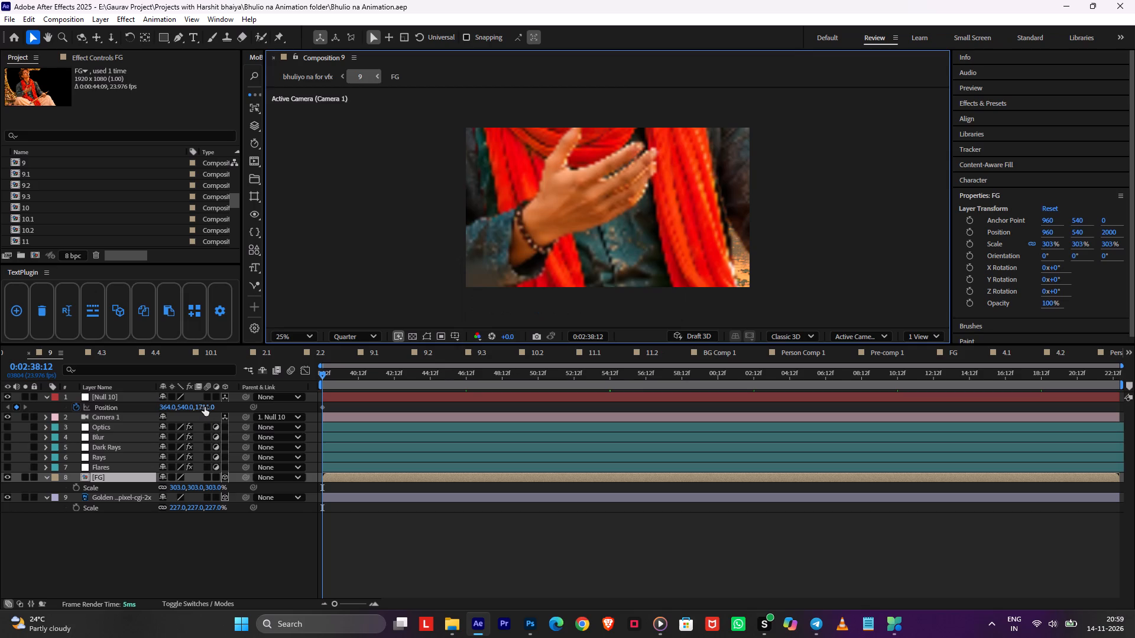
Set the camera null's position to X -26 and Z 1226 to frame the enlarged man.
left_click_drag(205, 407, 61, 422)
left_click(167, 402)
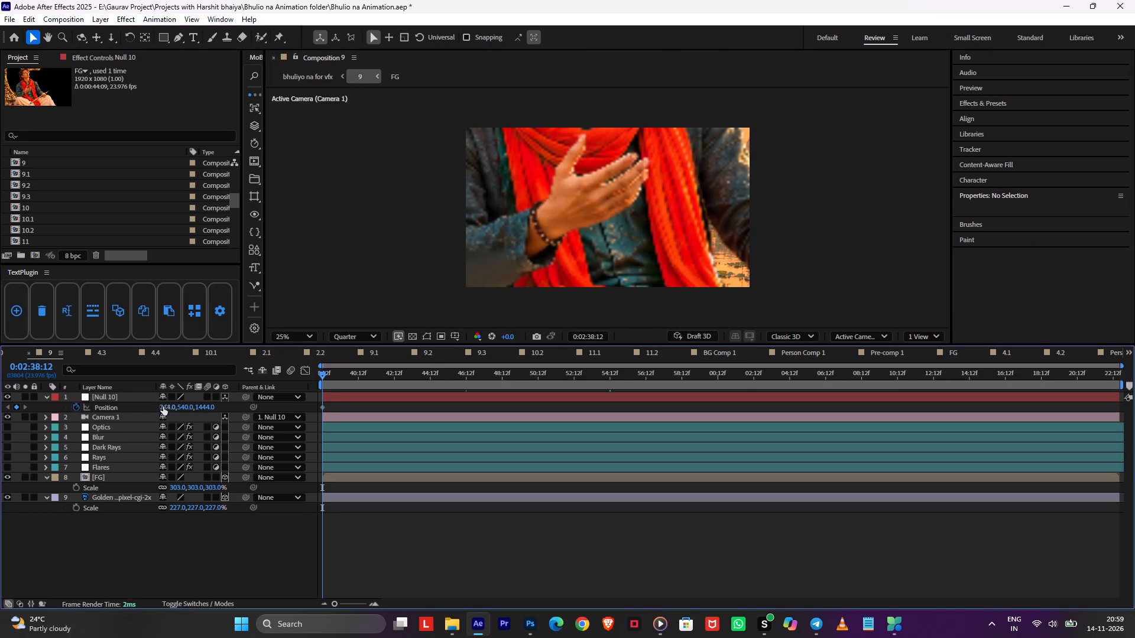
left_click(163, 406)
left_click(132, 406)
left_click_drag(207, 409, 199, 410)
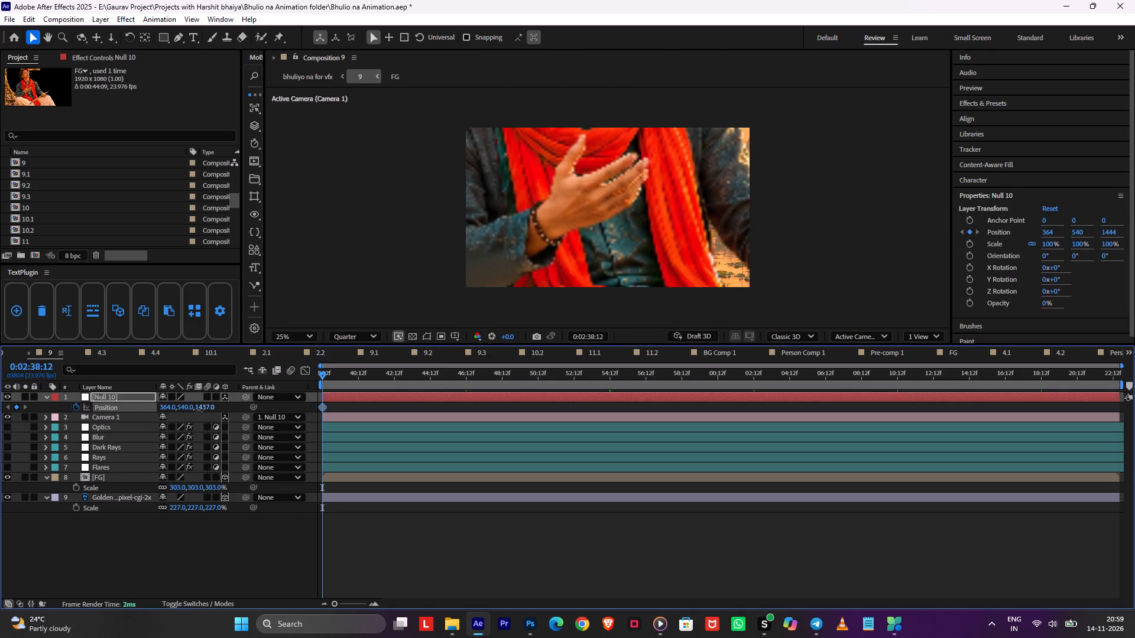
left_click_drag(199, 410, 89, 419)
left_click_drag(168, 408, 40, 411)
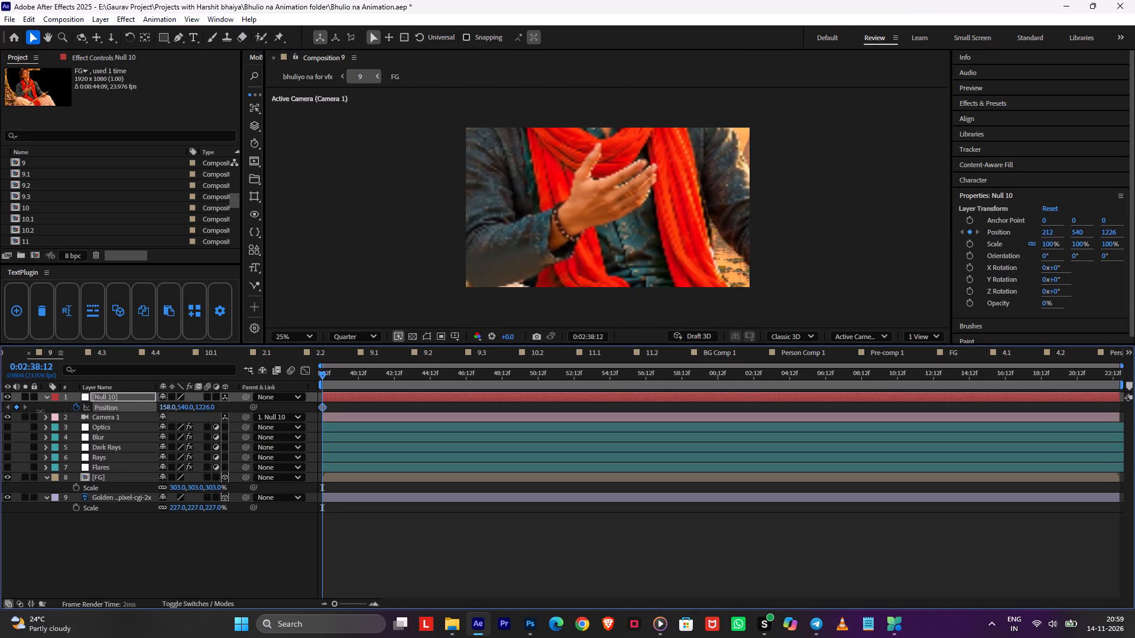
left_click_drag(40, 411, 0, 410)
left_click_drag(167, 406, 108, 408)
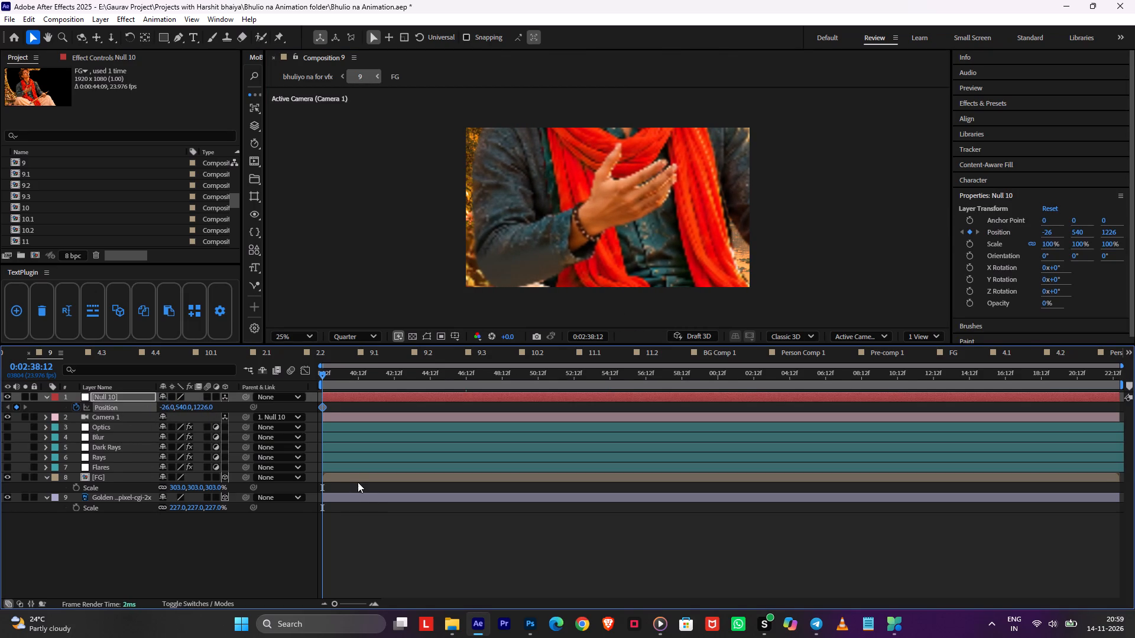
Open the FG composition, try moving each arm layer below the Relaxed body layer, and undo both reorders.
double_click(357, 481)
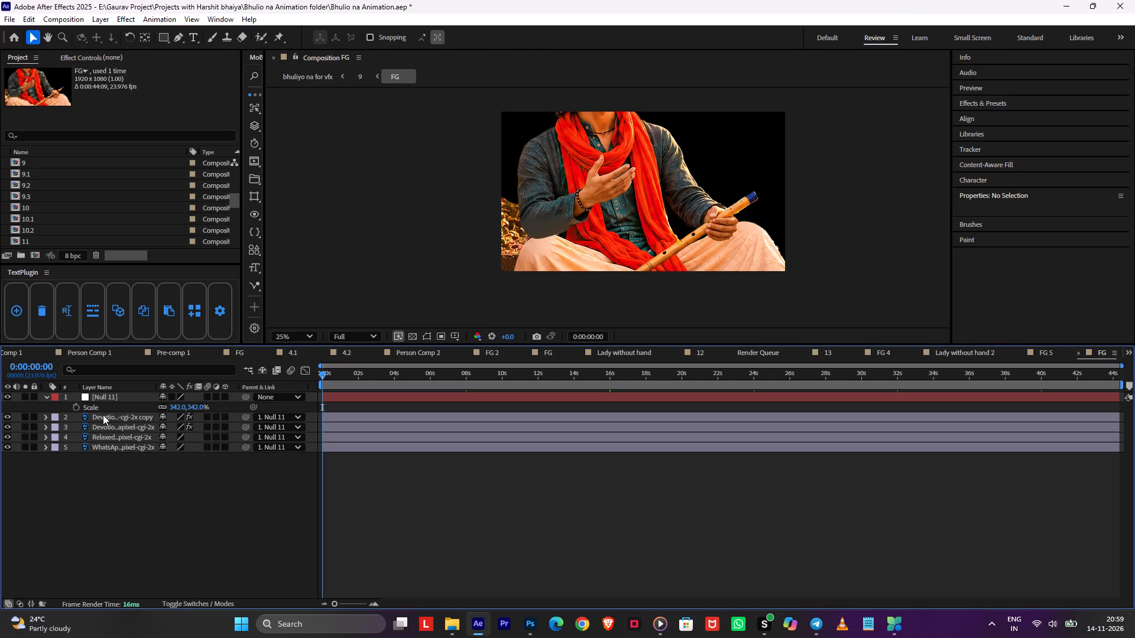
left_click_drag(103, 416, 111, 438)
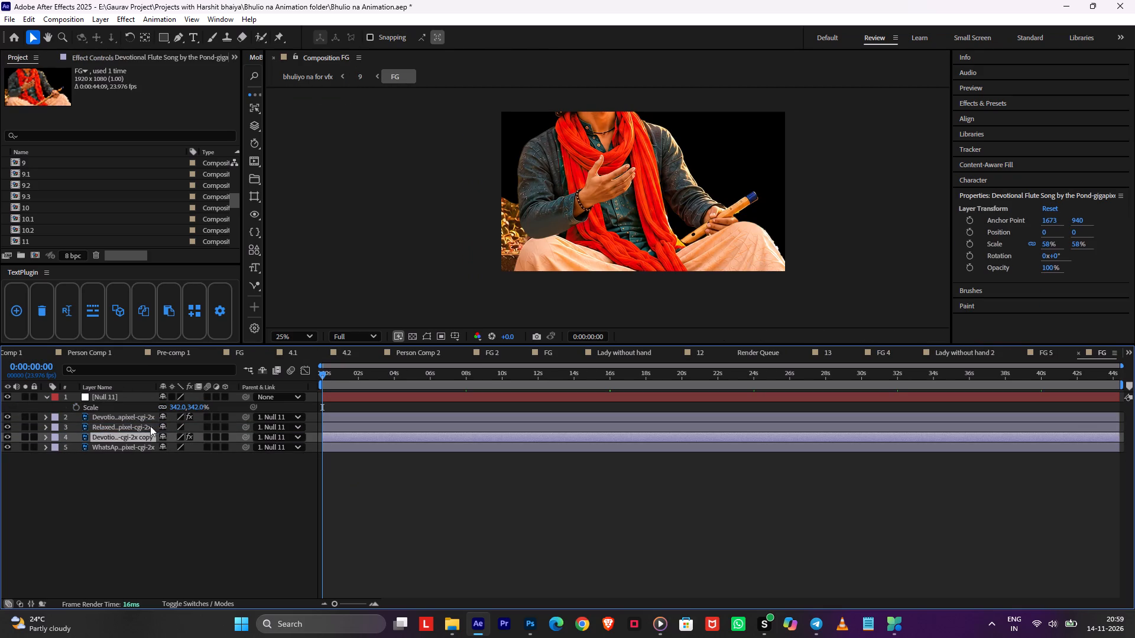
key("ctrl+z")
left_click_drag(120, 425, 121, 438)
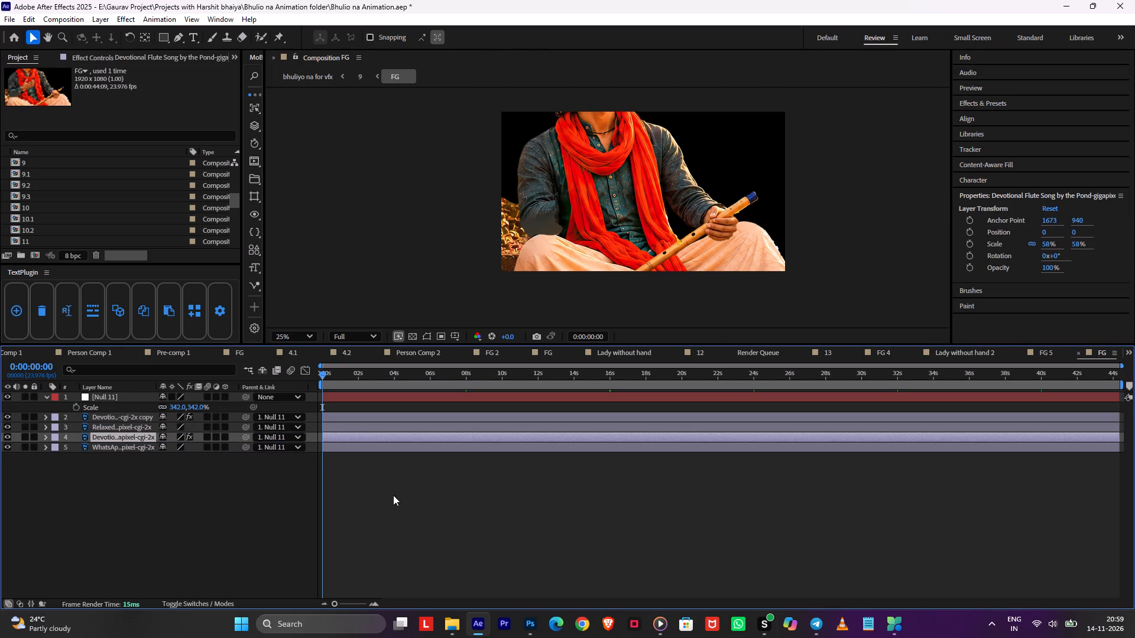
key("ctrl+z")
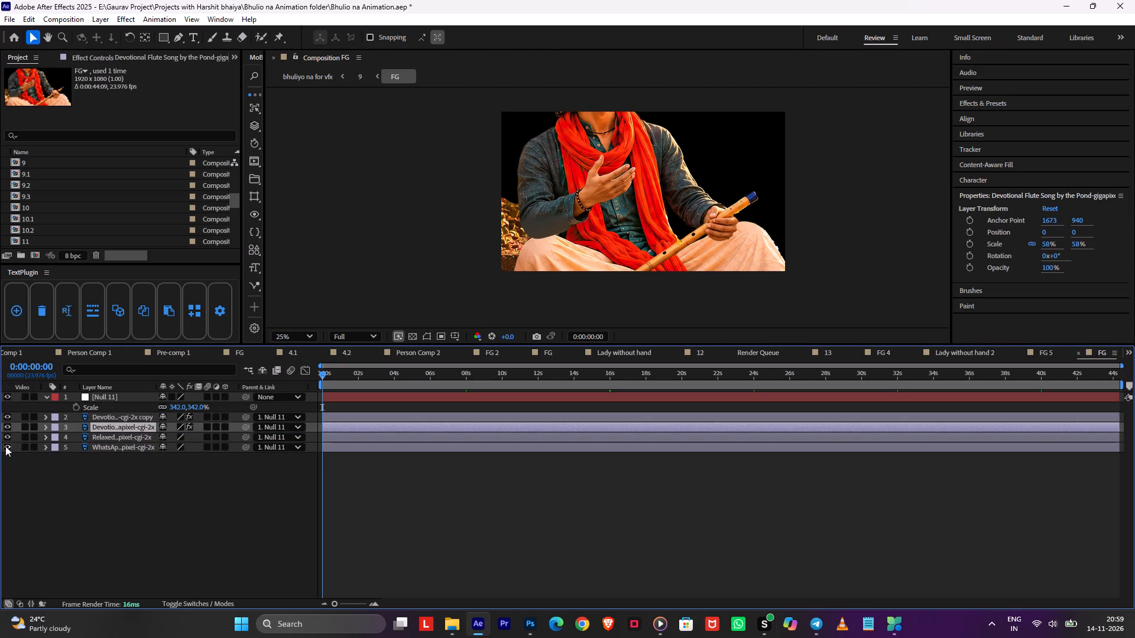
Examine what the image layers contain by toggling the lower two layers' visibility and soloing the raised-arm and body layers.
left_click(5, 446)
left_click(5, 446)
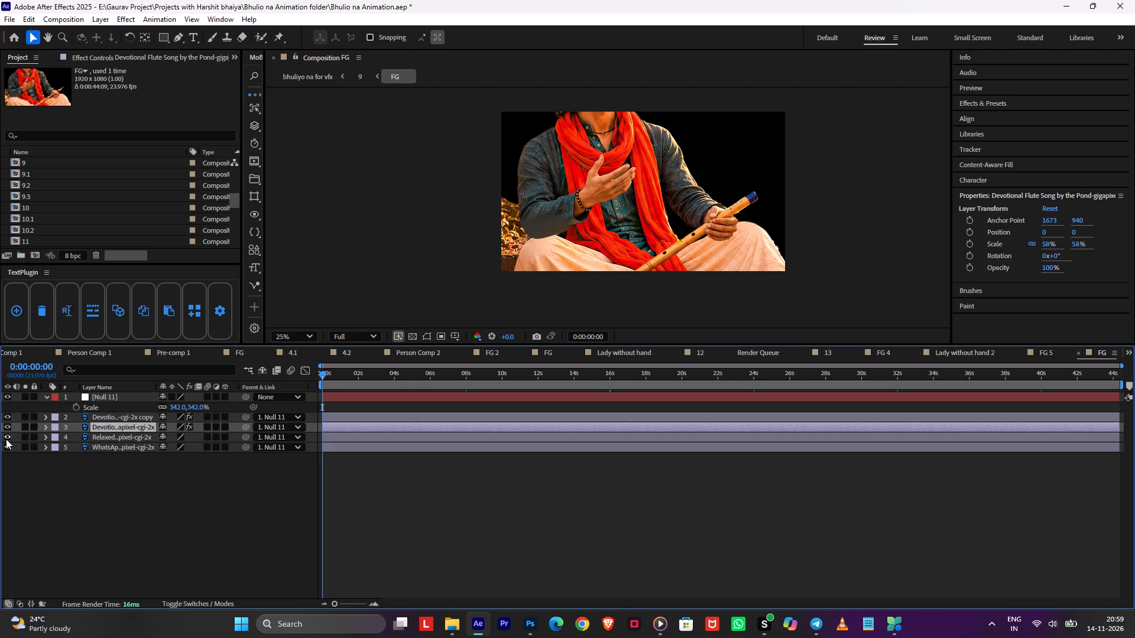
left_click(6, 439)
left_click(6, 439)
left_click(26, 424)
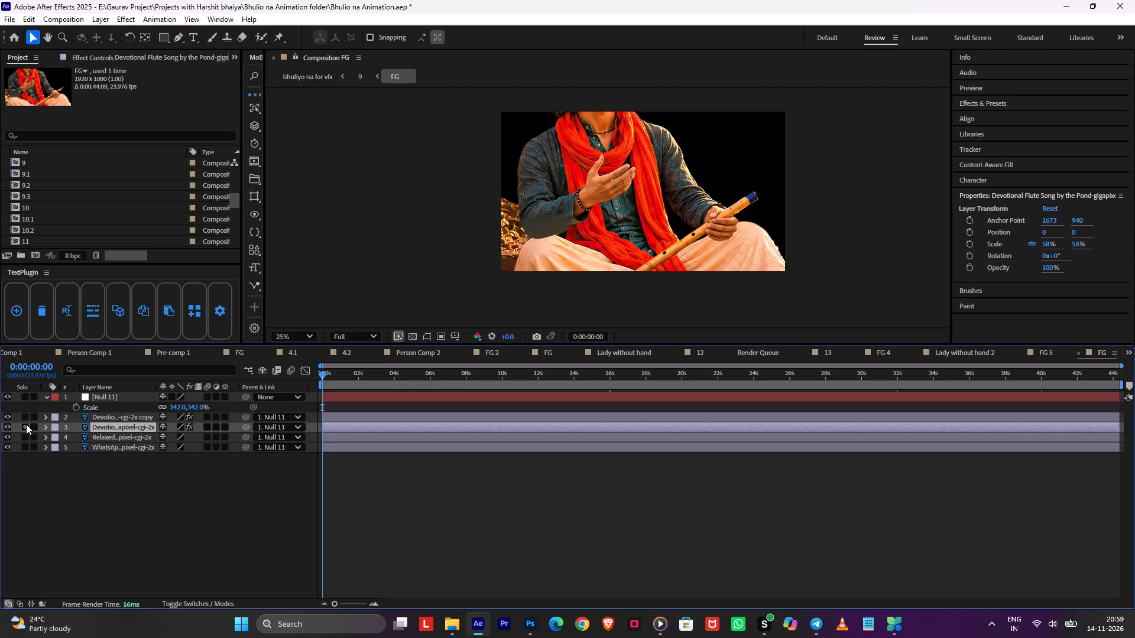
left_click(26, 424)
left_click(25, 435)
left_click(25, 435)
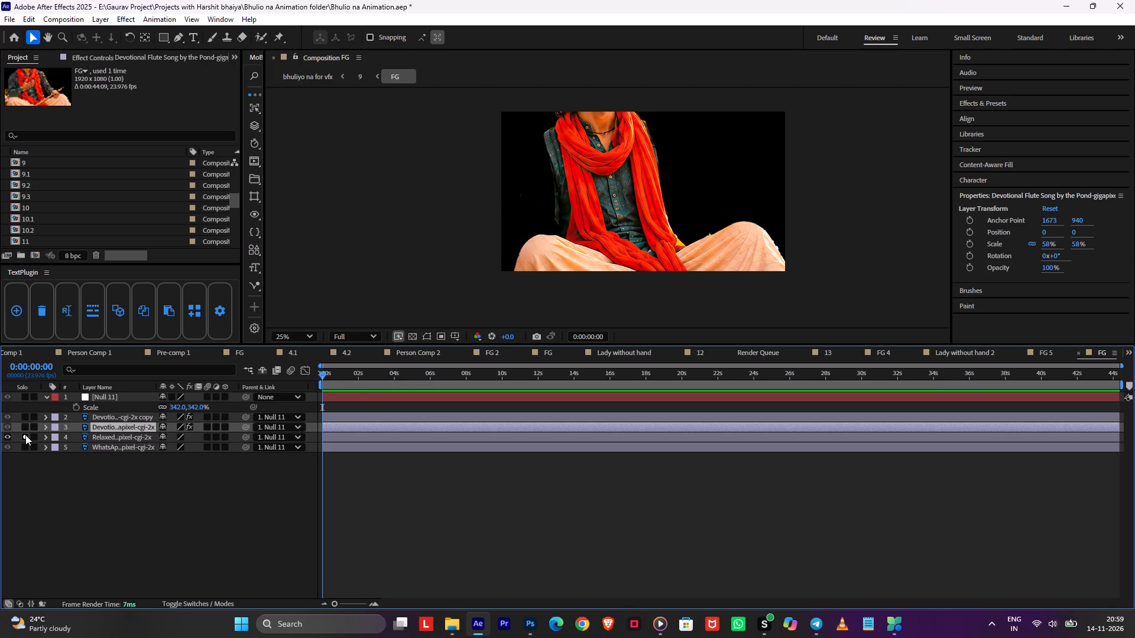
Duplicate the Relaxed body layer and draw a closed Pen mask on the copy around the knee beneath the raised arm.
left_click(95, 435)
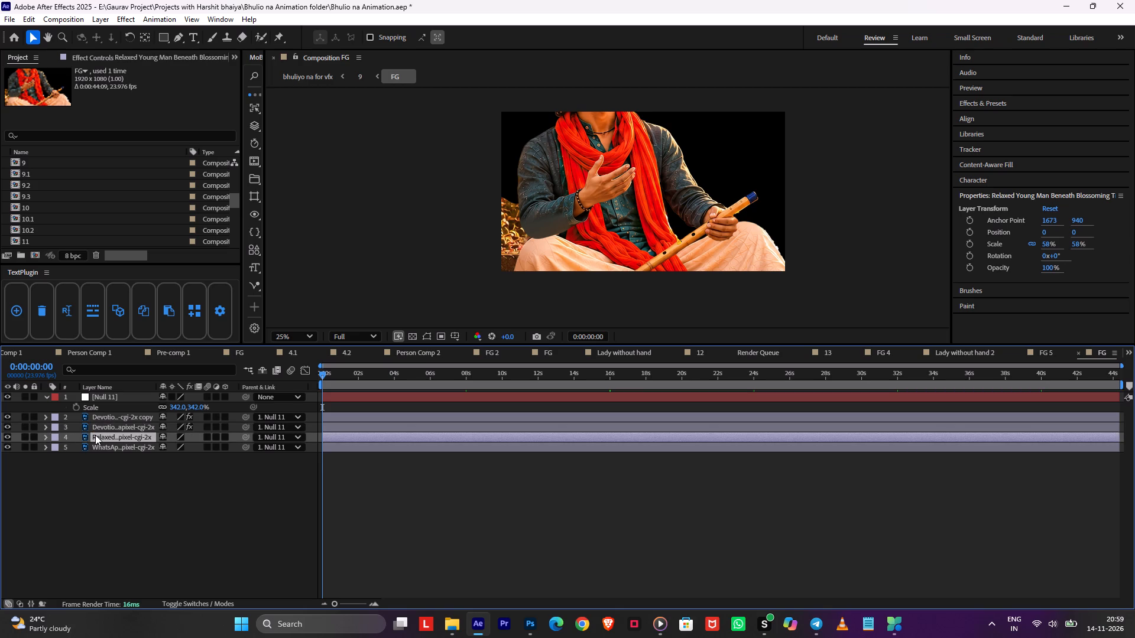
key("ctrl+d")
left_click(181, 38)
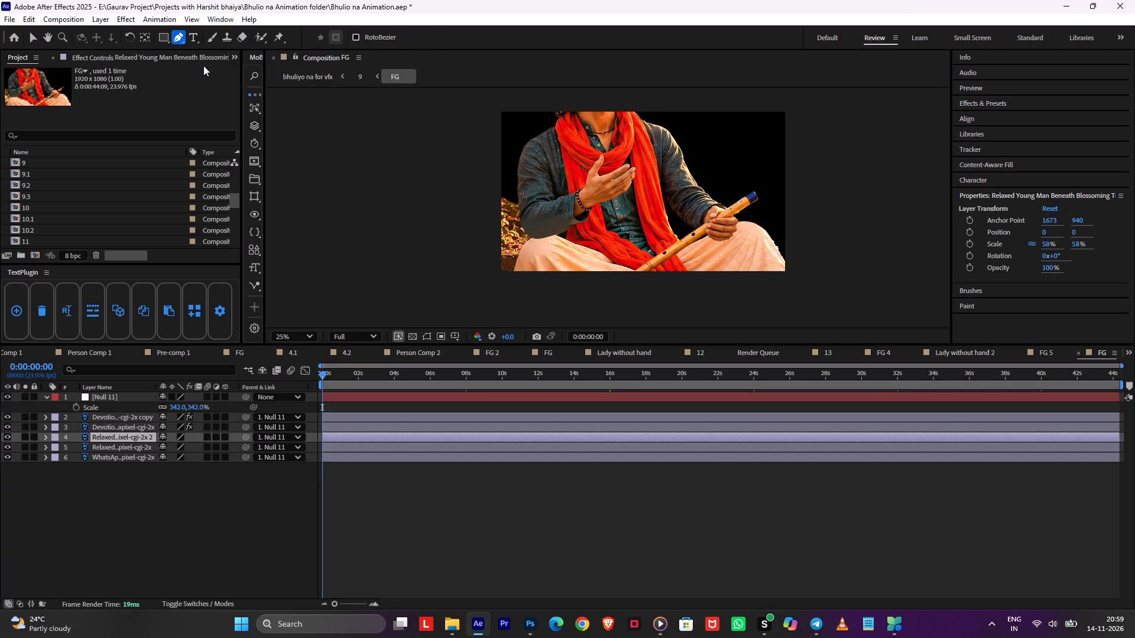
left_click(522, 225)
left_click(517, 254)
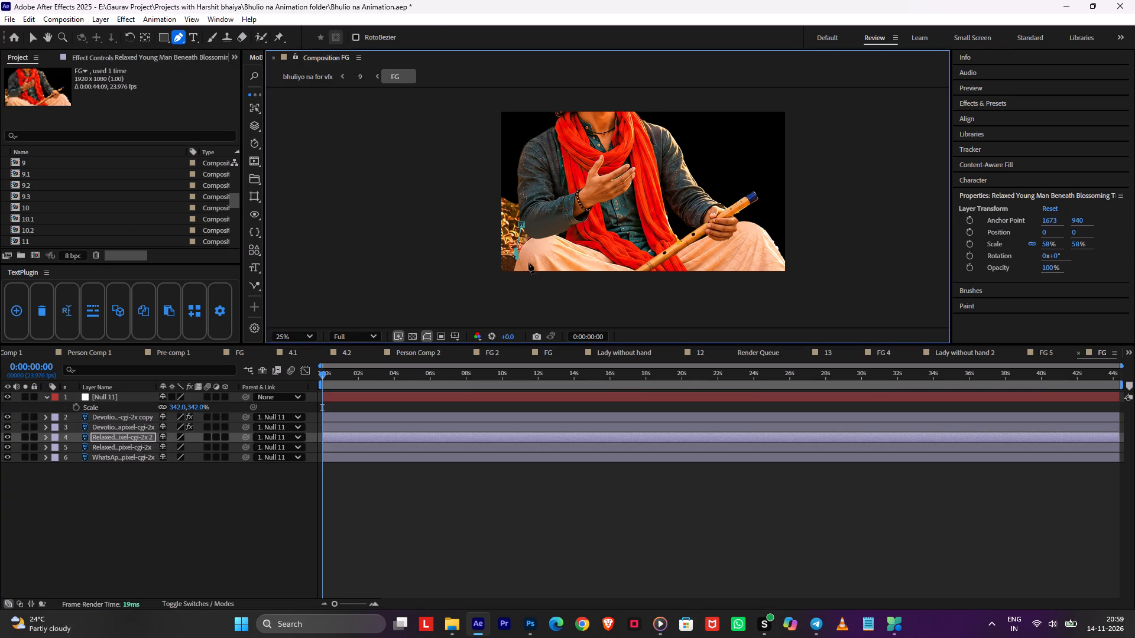
left_click_drag(544, 260, 552, 260)
left_click(570, 249)
left_click(578, 225)
left_click(545, 209)
left_click(523, 220)
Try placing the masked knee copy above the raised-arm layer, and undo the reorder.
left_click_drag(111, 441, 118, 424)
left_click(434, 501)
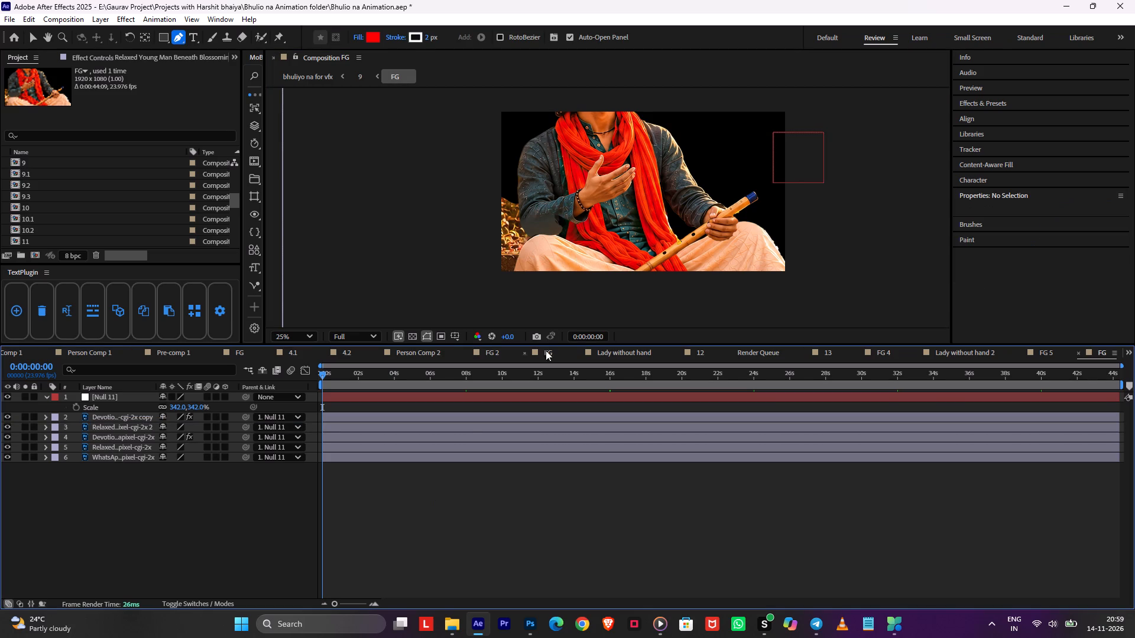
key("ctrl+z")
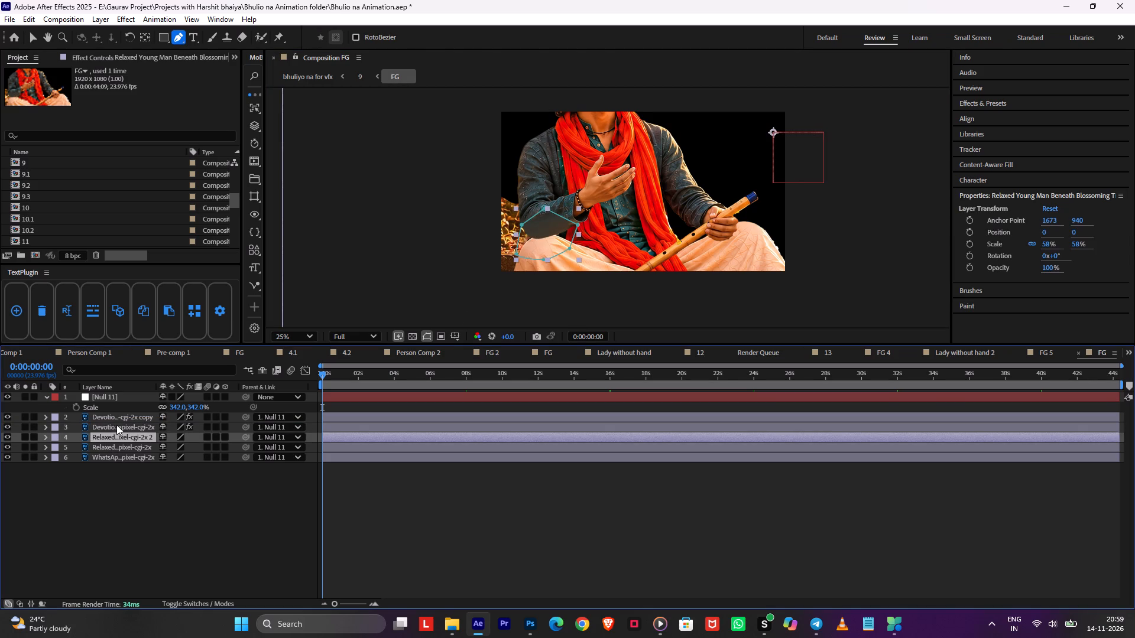
Check the masked knee copy in isolation, and place it directly above the raised-arm layer.
left_click(23, 438)
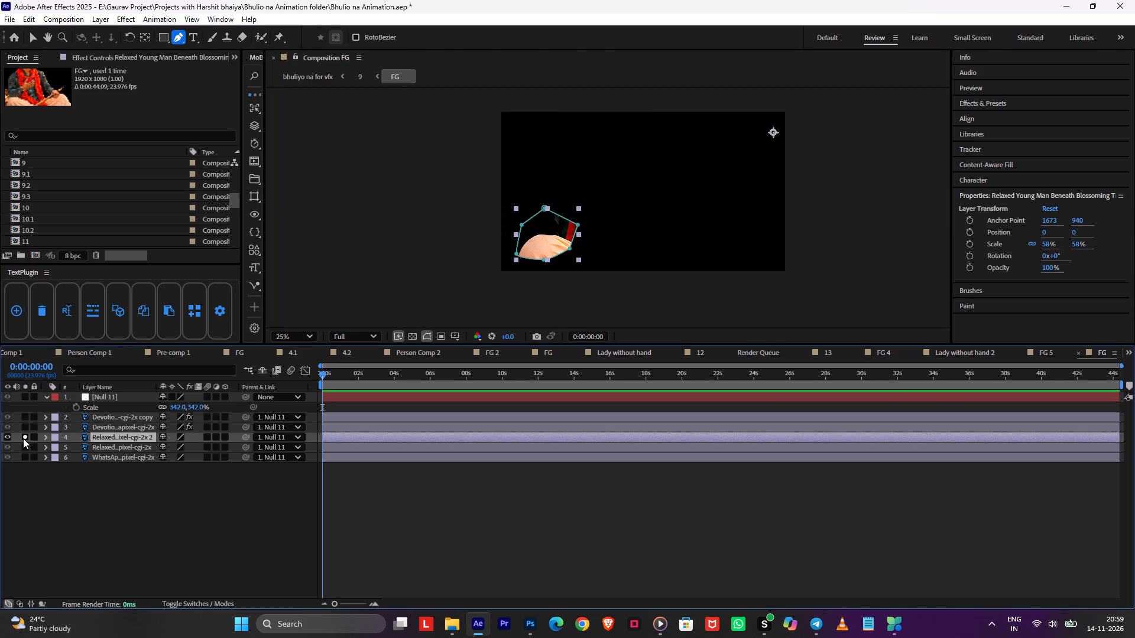
left_click(23, 438)
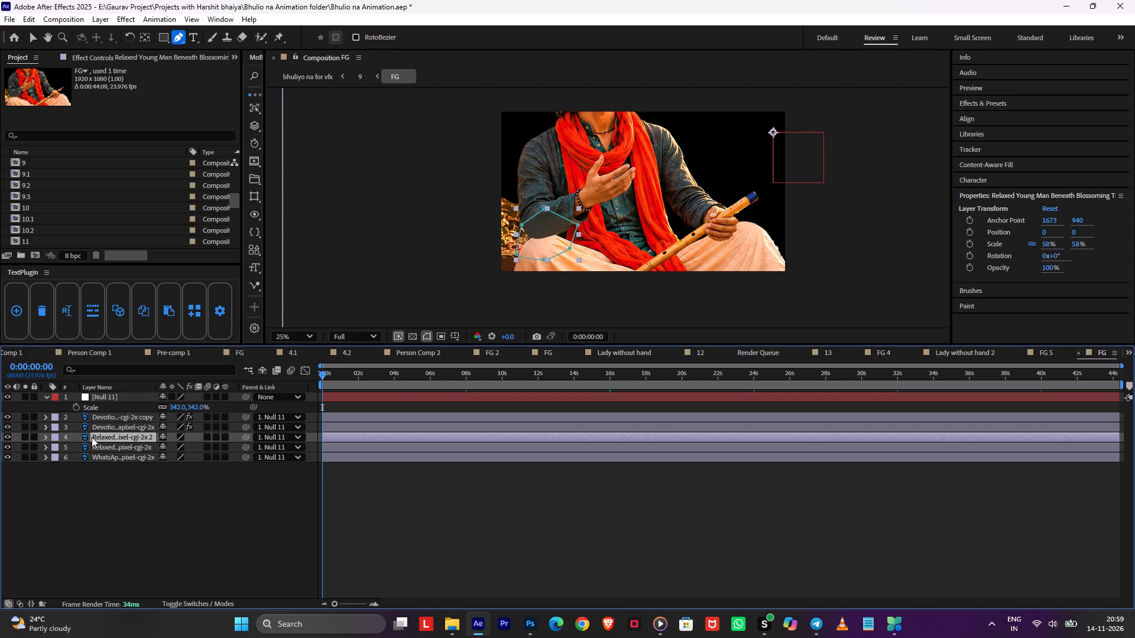
left_click_drag(98, 437, 101, 424)
left_click(505, 520)
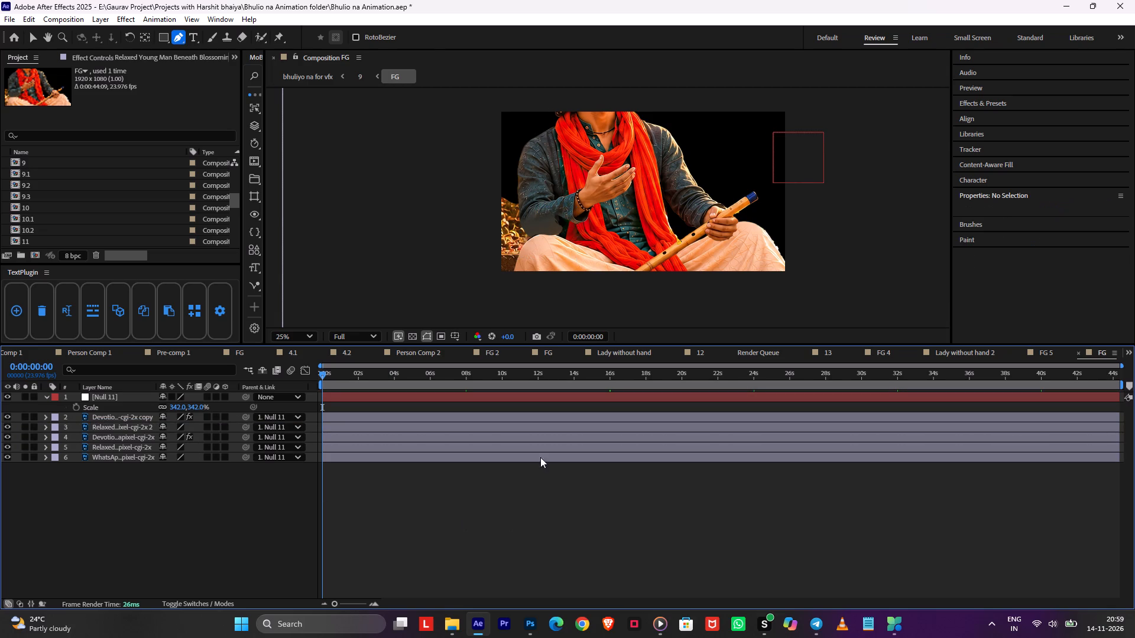
Move the upper-right mask point of the knee copy inward and down onto the top edge of the knee.
scroll(619, 260, "up", 1)
key("v")
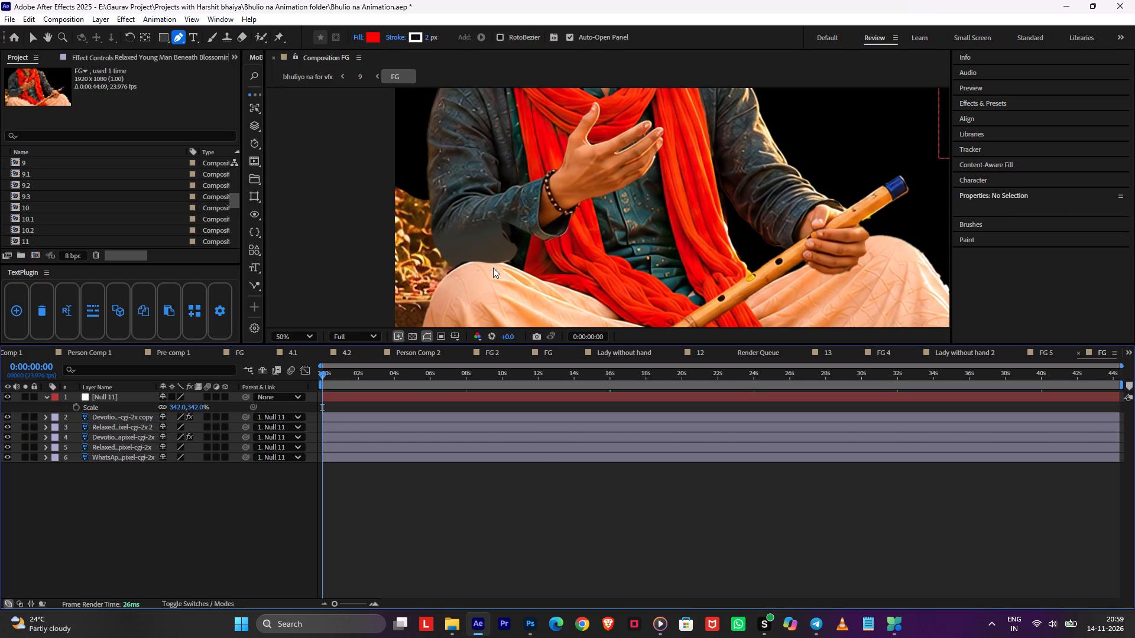
left_click(389, 420)
left_click(382, 427)
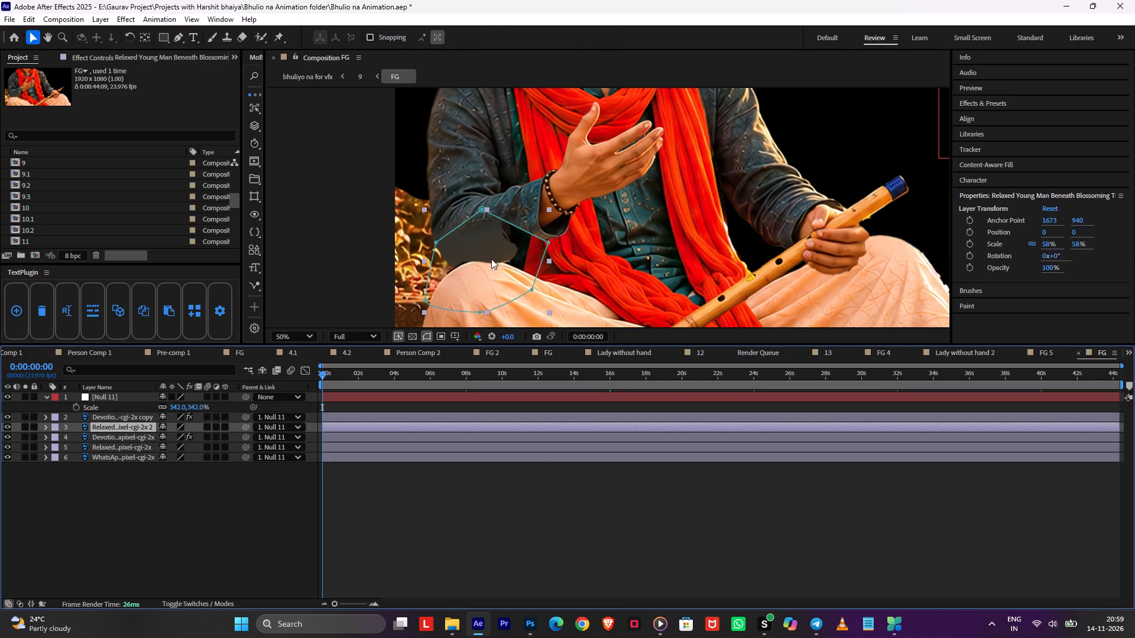
left_click_drag(549, 244, 487, 263)
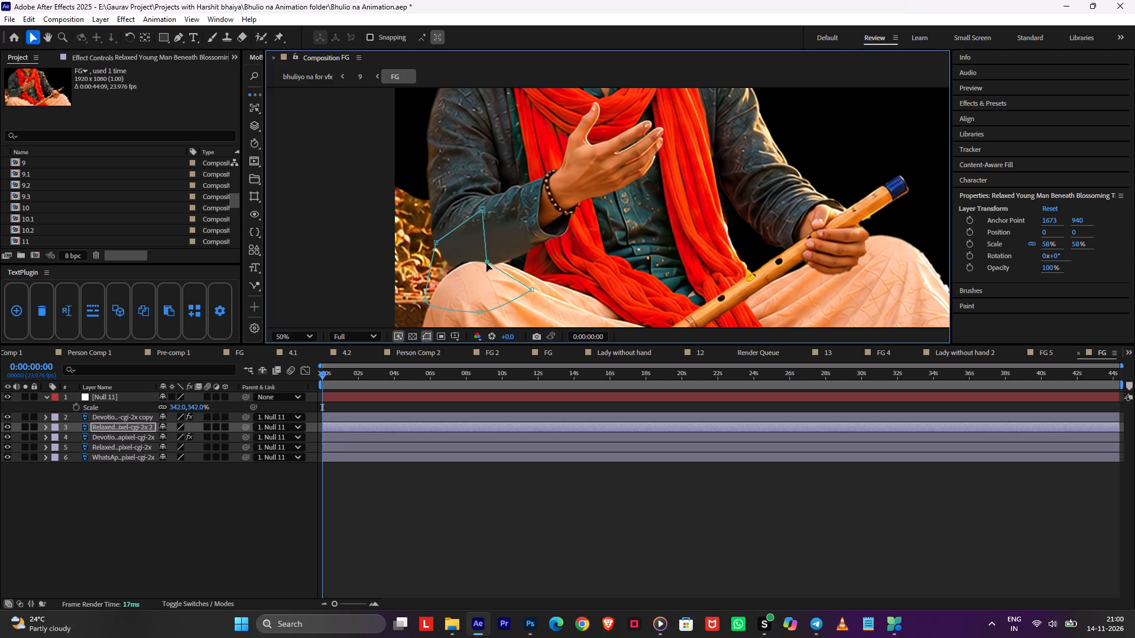
left_click_drag(487, 263, 509, 269)
left_click_drag(509, 269, 504, 266)
left_click(449, 504)
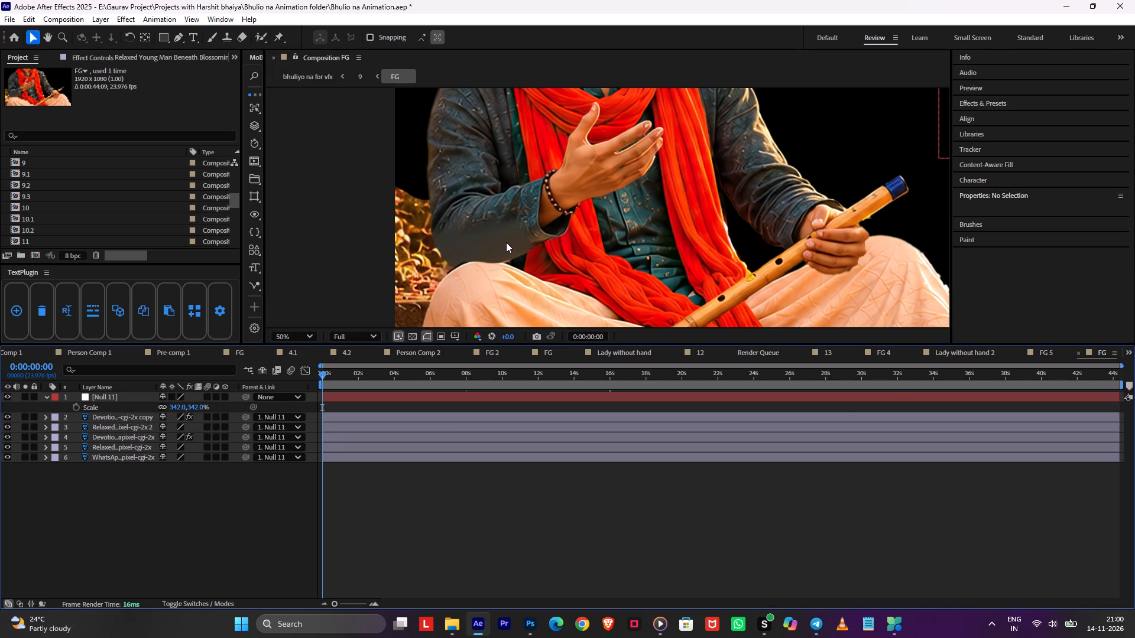
Refine the knee copy's mask by moving its outer and inner points down onto the knee outline, clear of the raised sleeve.
scroll(505, 245, "up", 1)
middle_click_drag(479, 275, 581, 200)
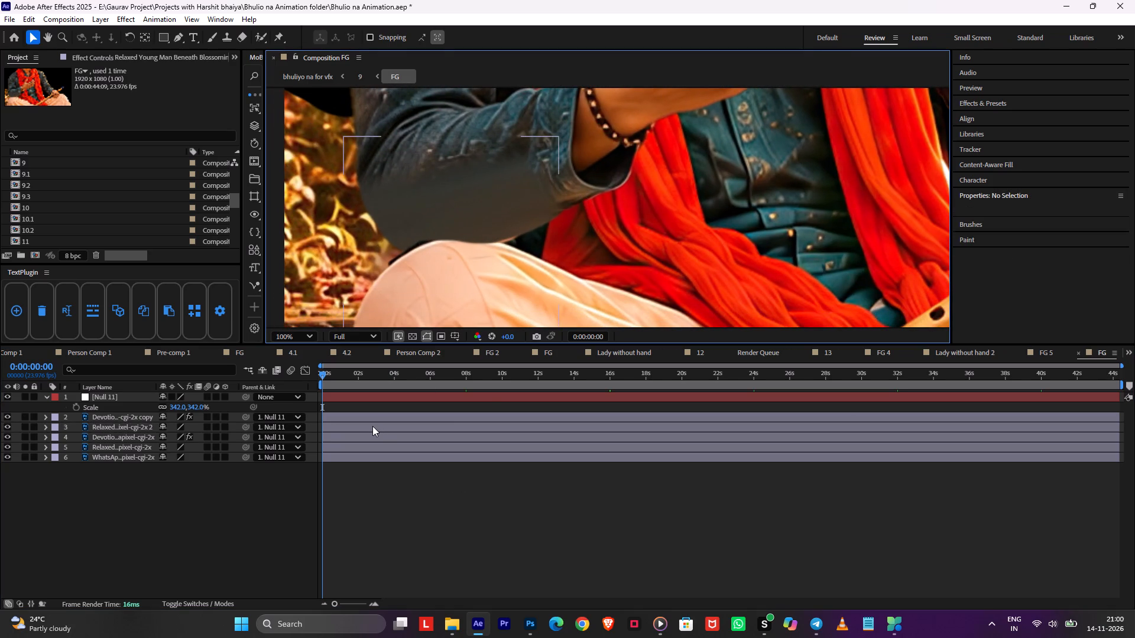
left_click(371, 426)
left_click_drag(362, 204, 384, 219)
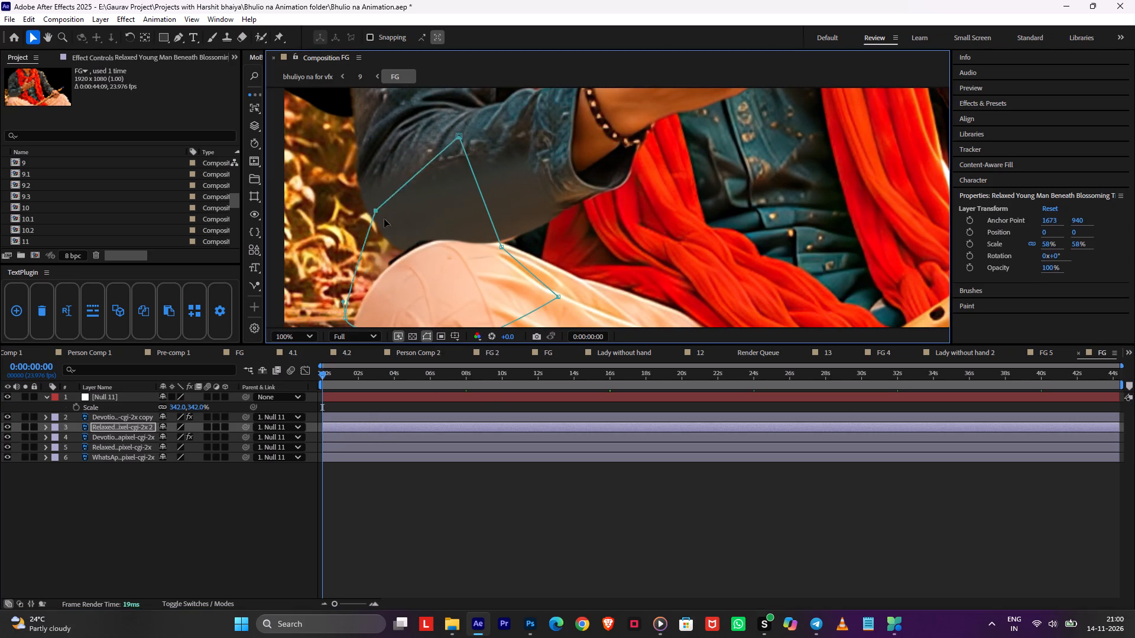
left_click_drag(384, 219, 386, 253)
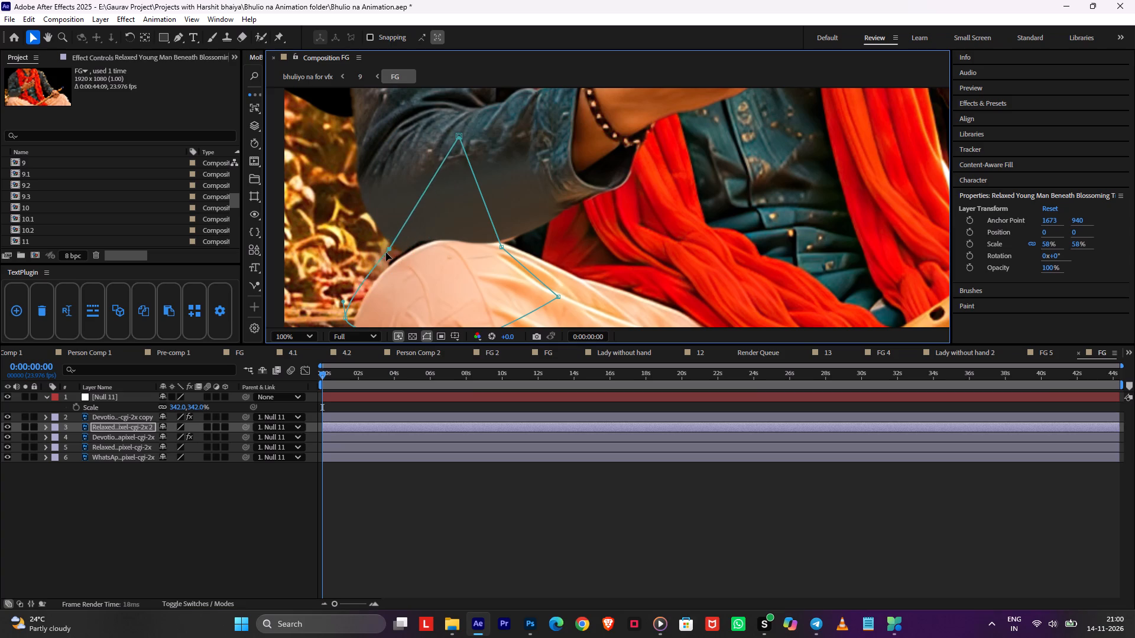
left_click_drag(386, 253, 386, 259)
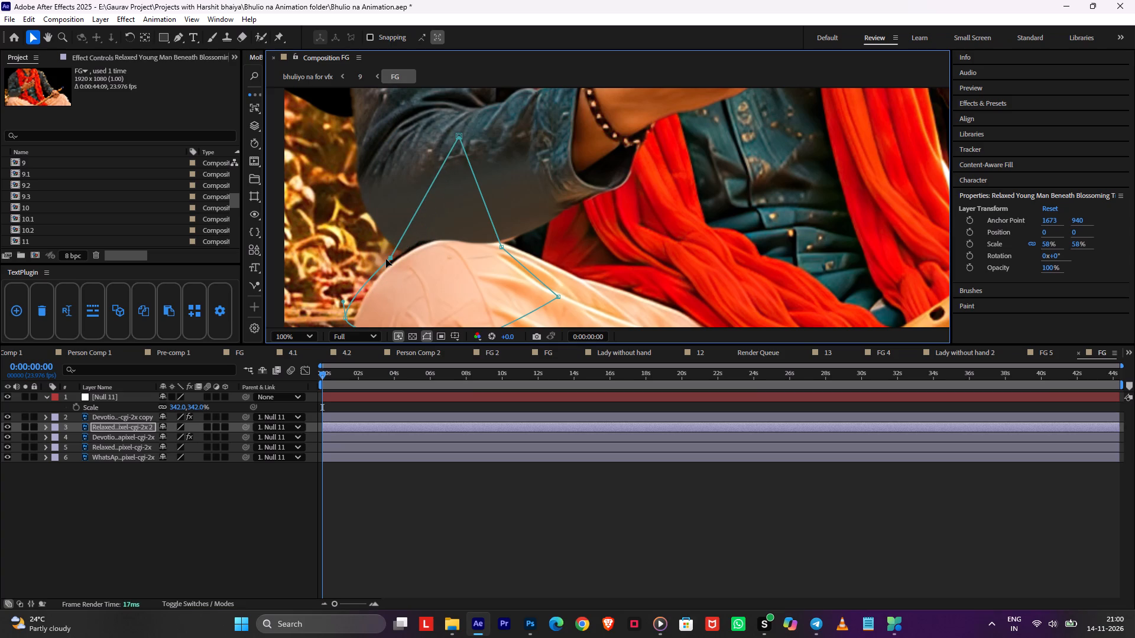
left_click_drag(386, 259, 387, 259)
left_click_drag(501, 247, 476, 274)
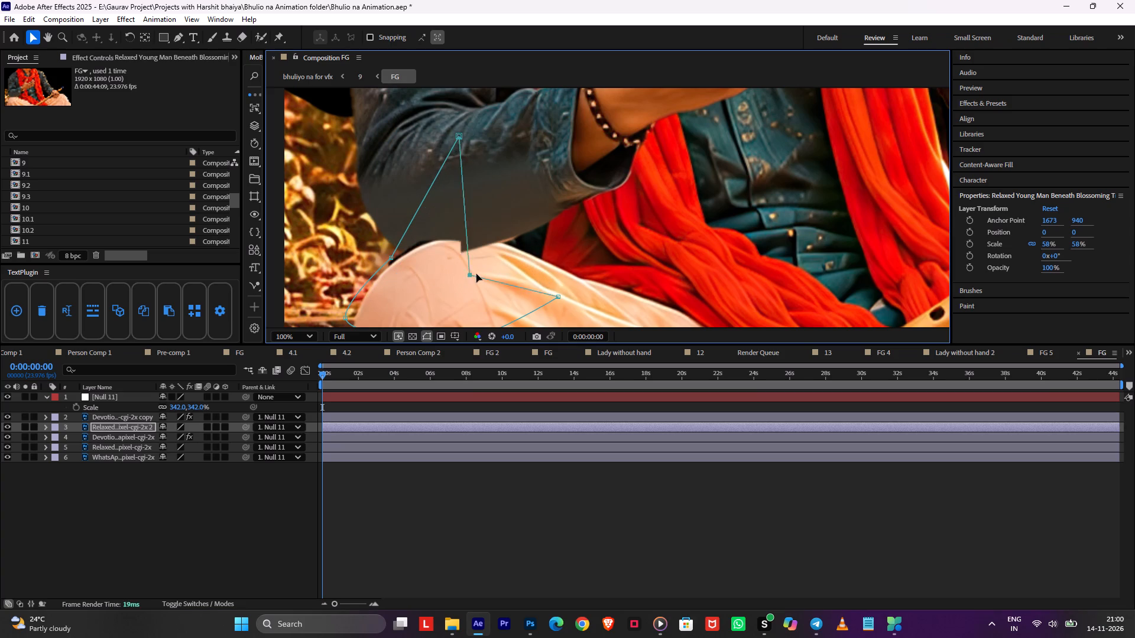
left_click_drag(476, 274, 528, 243)
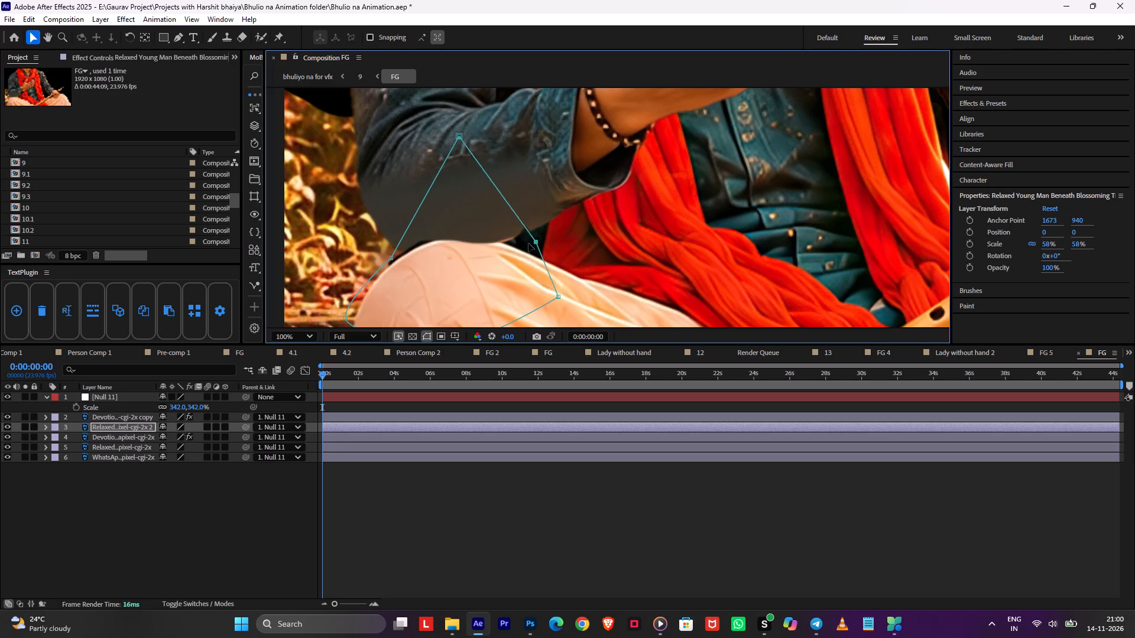
left_click_drag(528, 243, 617, 190)
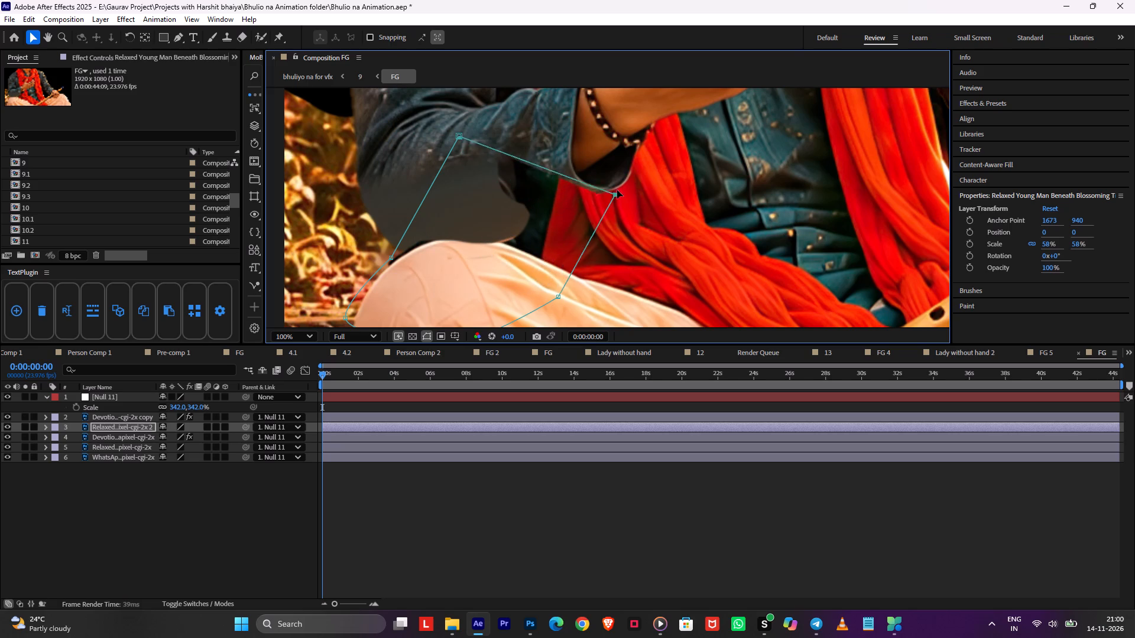
left_click_drag(617, 190, 512, 250)
left_click(427, 494)
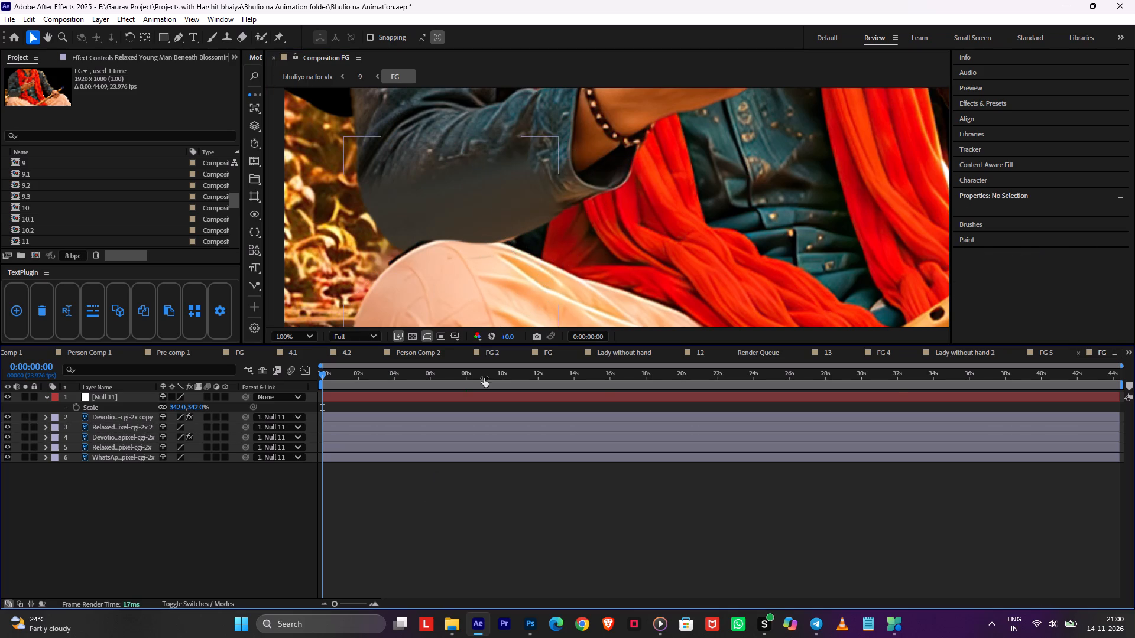
Save the project.
scroll(557, 246, "down", 1)
key("ctrl+s")
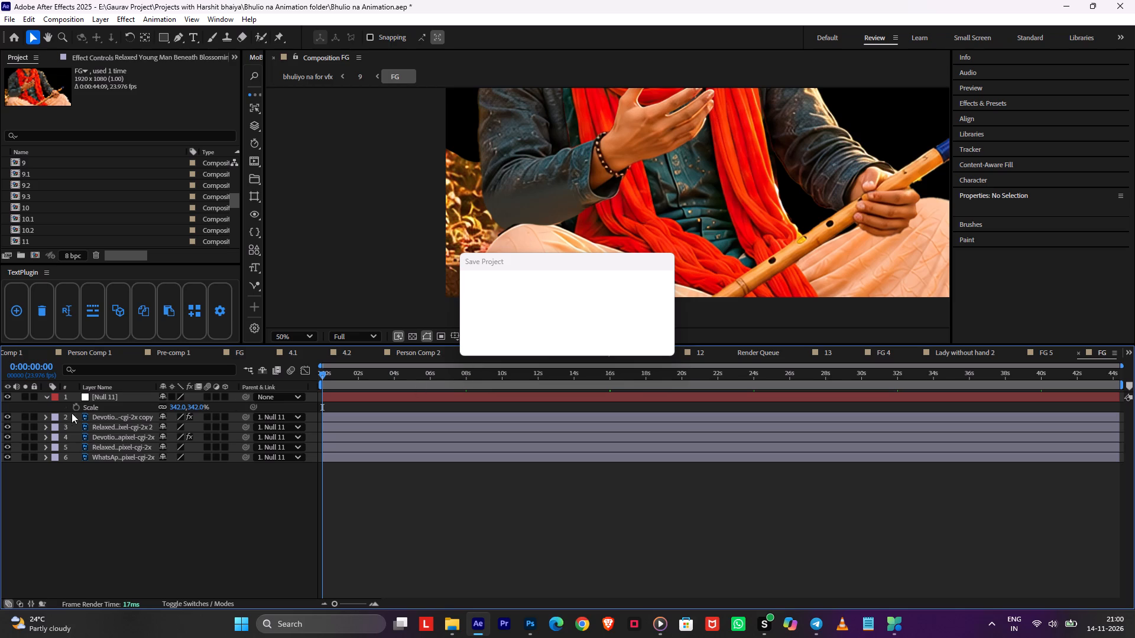
Solo the masked knee copy and examine its edges against the transparency grid.
left_click(23, 432)
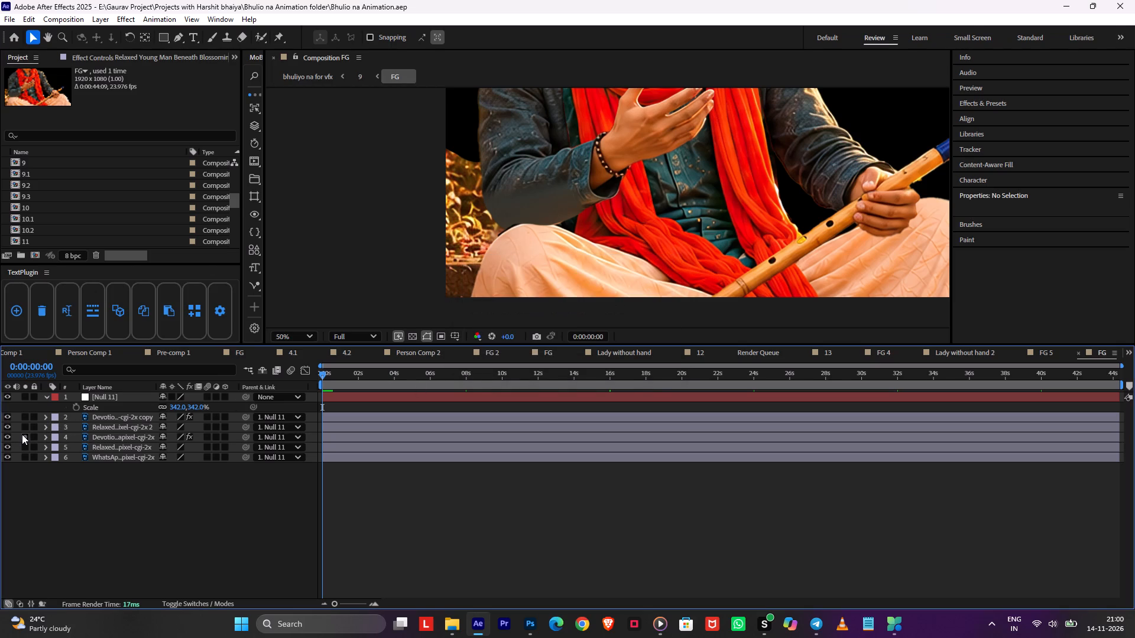
left_click(22, 434)
left_click(22, 434)
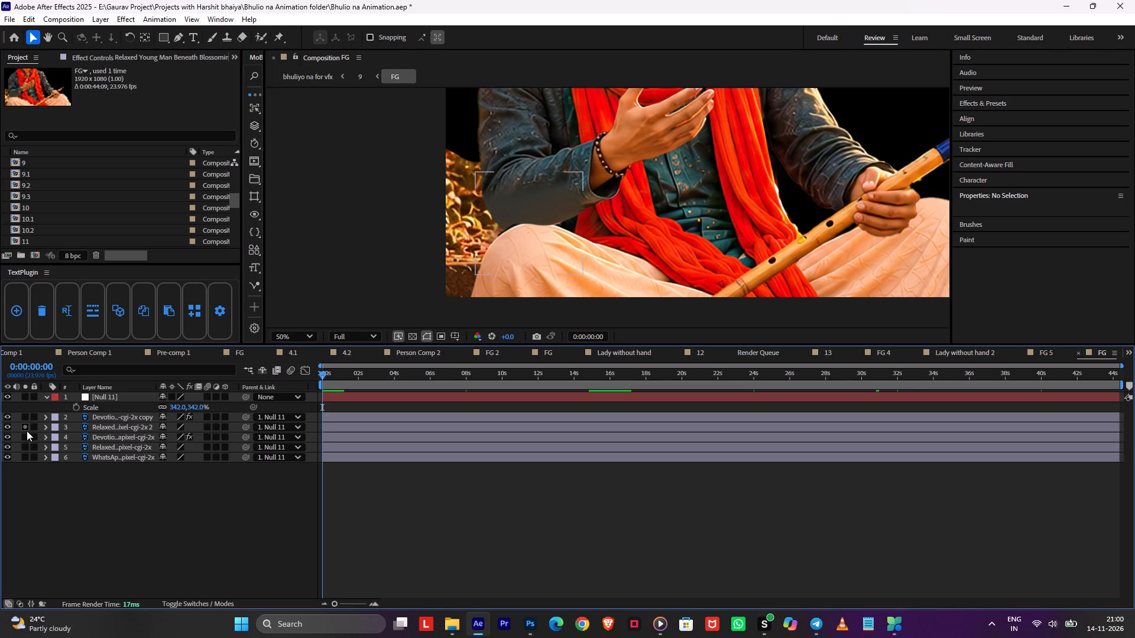
left_click(27, 429)
left_click(27, 429)
left_click(27, 429)
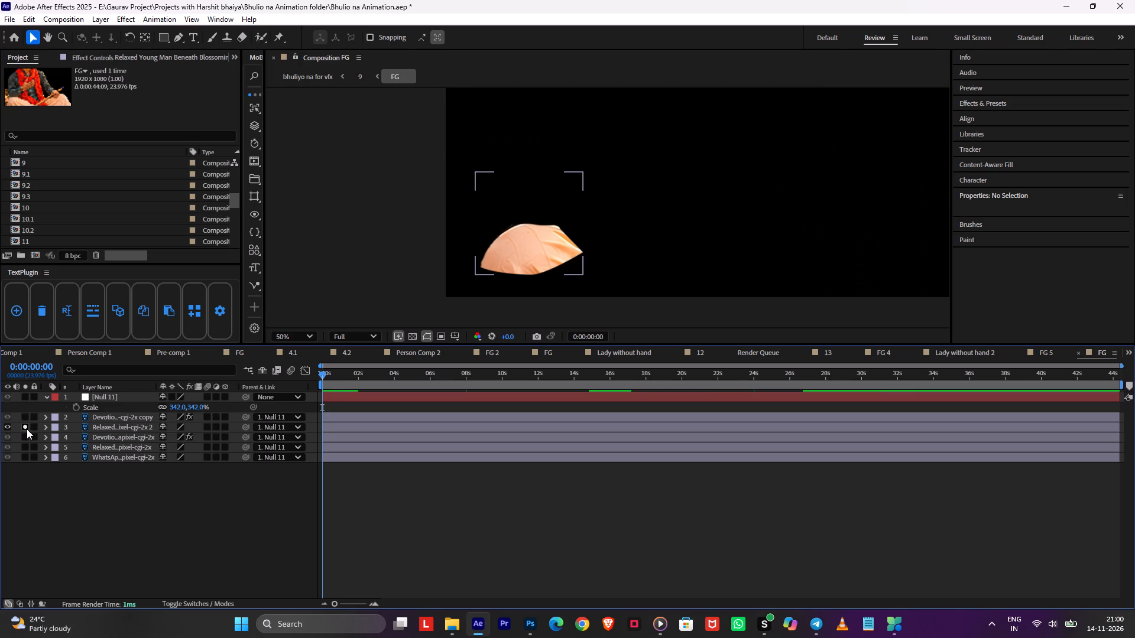
left_click(325, 424)
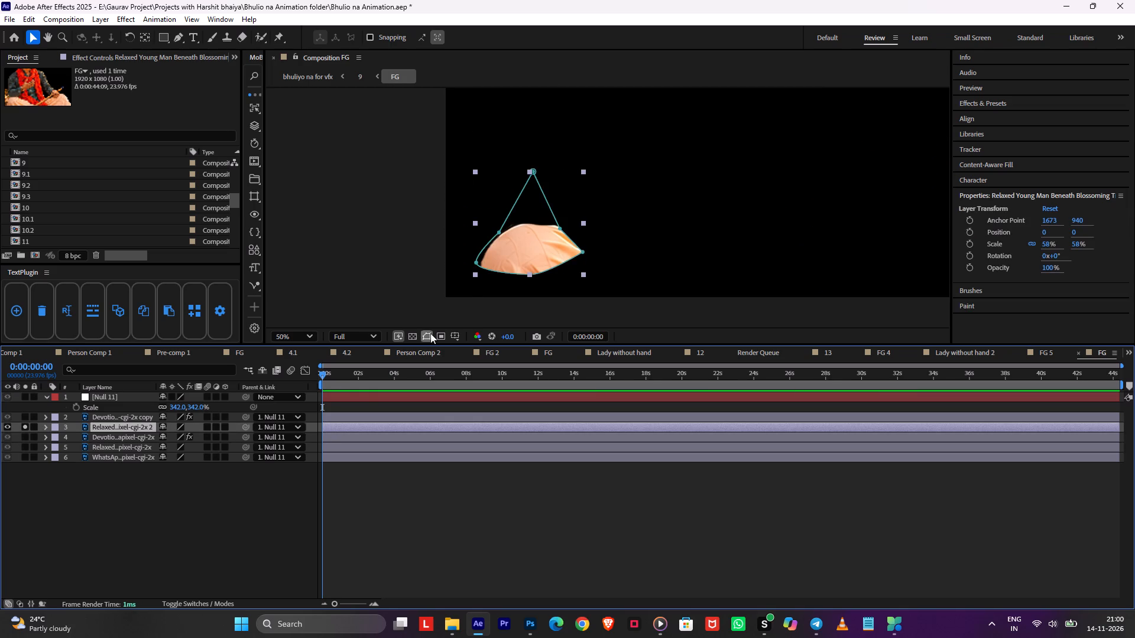
scroll(527, 256, "up", 1)
left_click(416, 336)
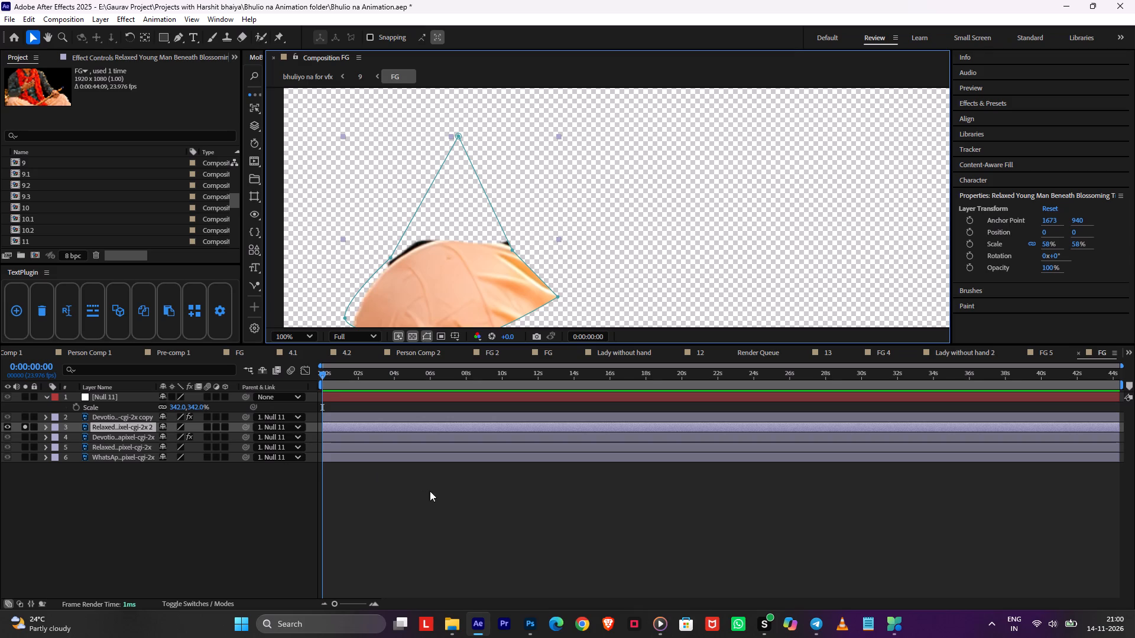
Switch to Photoshop and, in 8.psd, show only the Relaxed Young Man body layer.
left_click(531, 623)
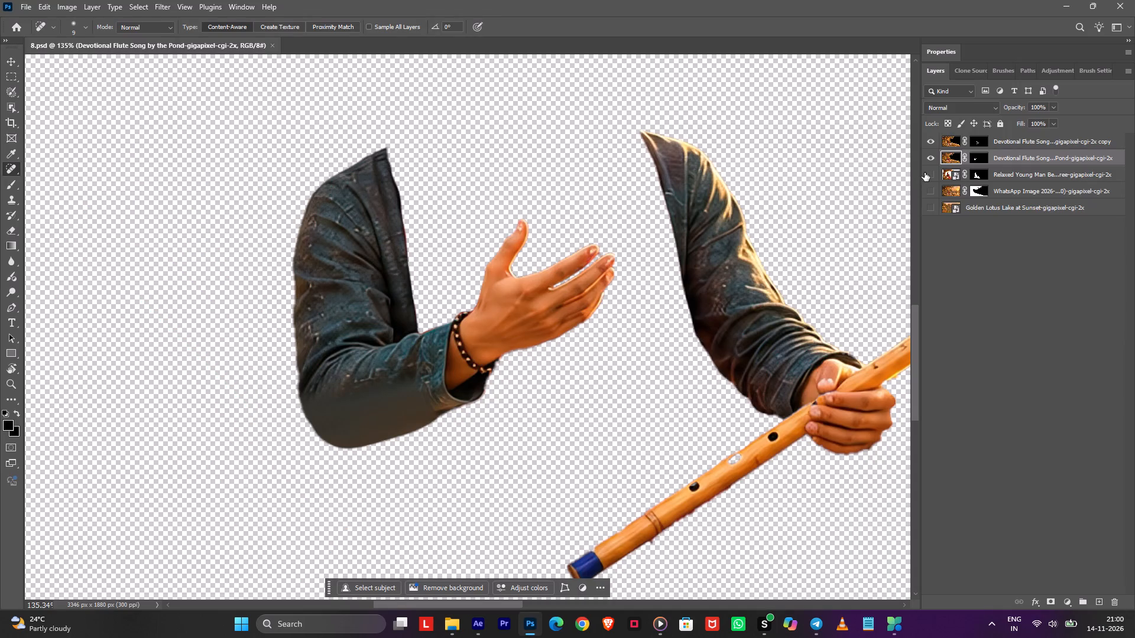
left_click(925, 172)
left_click_drag(925, 161, 931, 121)
scroll(327, 437, "up", 6, "alt")
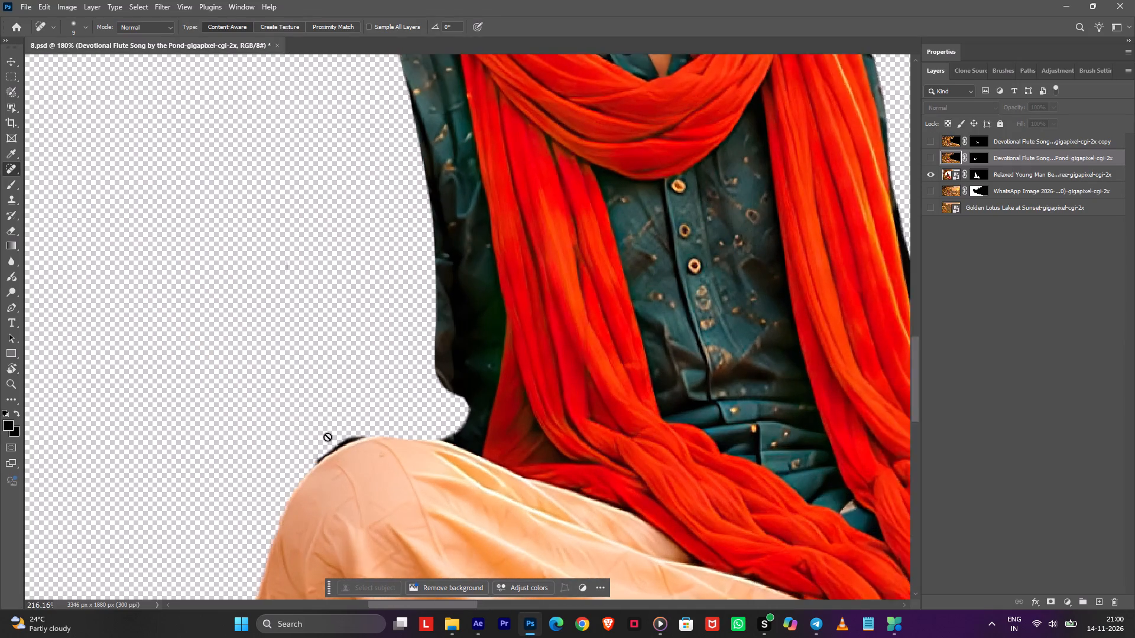
Paint white on the Relaxed Young Man layer mask with a 42 px brush to reveal the full top edge of the knee.
key("b")
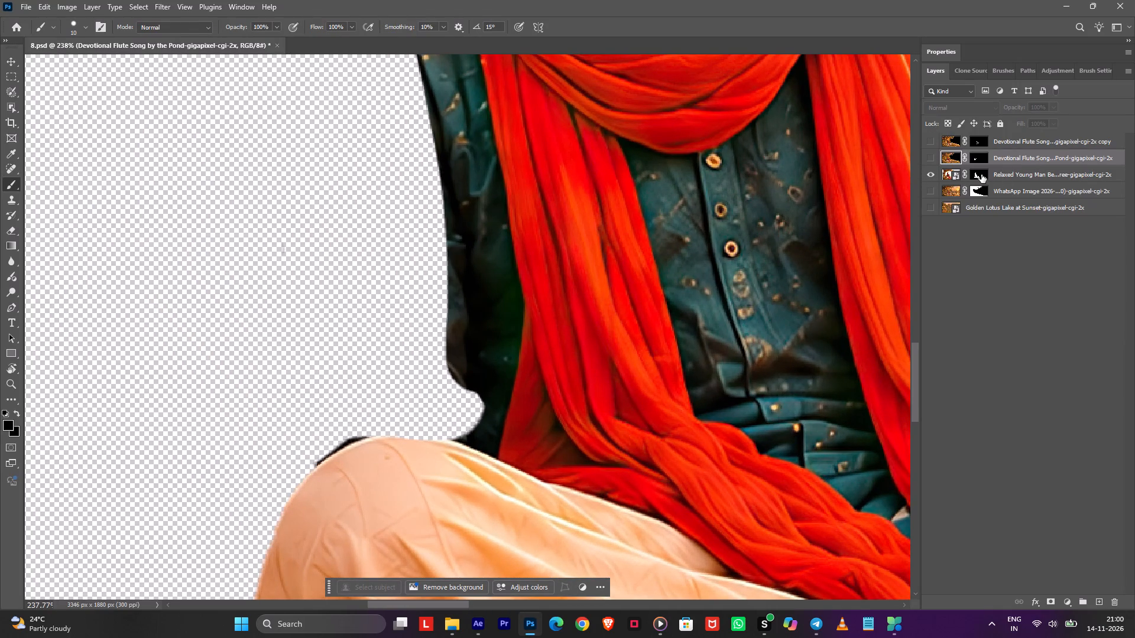
left_click(981, 174)
right_click_drag(329, 479, 352, 476, "alt")
left_click_drag(335, 466, 418, 447)
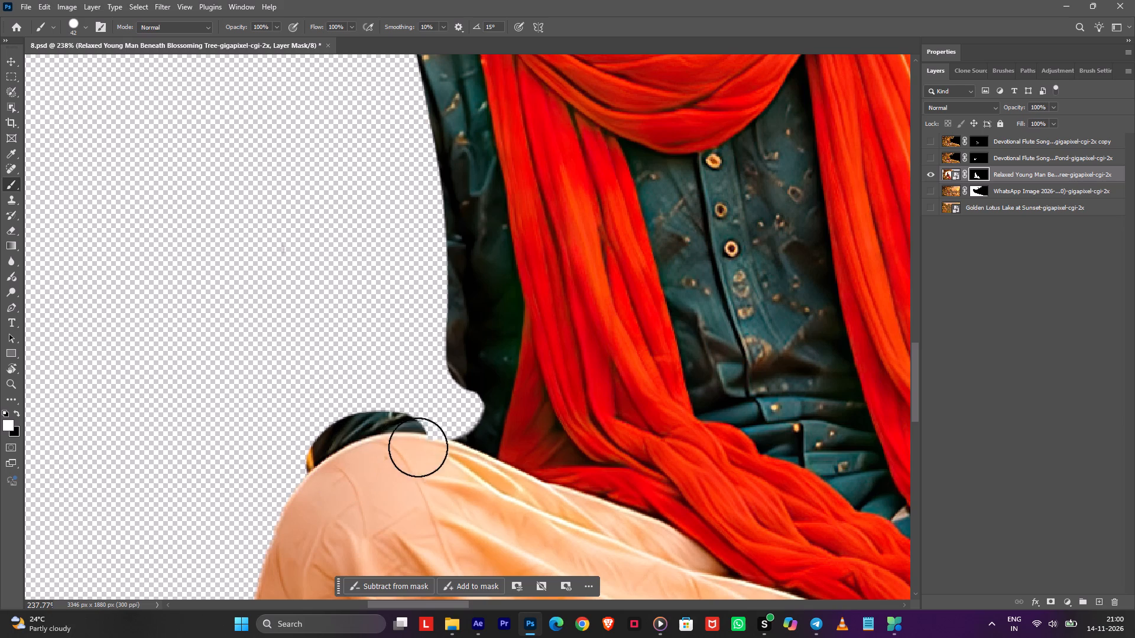
left_click_drag(418, 447, 449, 476)
Paint black on the layer mask with a 10 px brush to trim the dark strip above the knee.
key("x")
right_click_drag(458, 422, 434, 423, "alt")
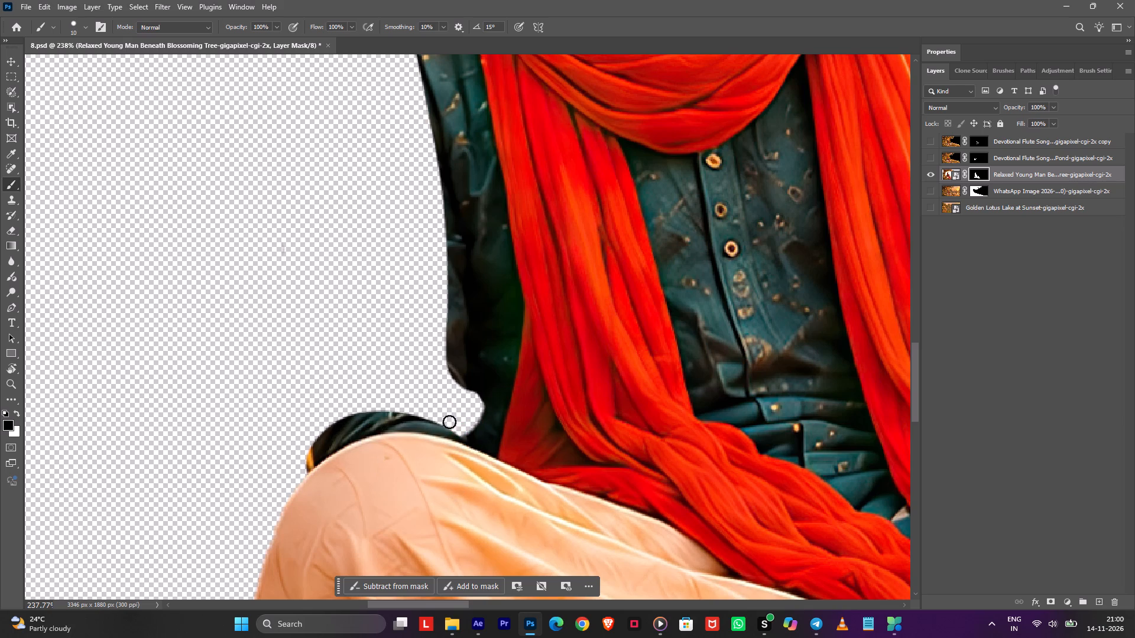
left_click_drag(456, 431, 355, 418)
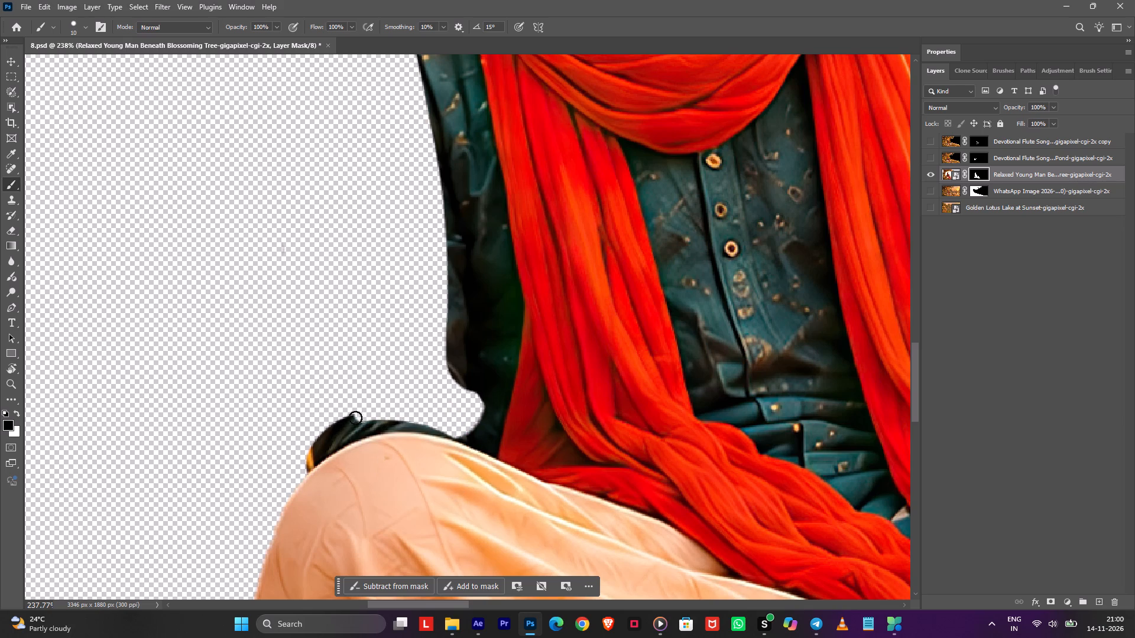
left_click_drag(355, 418, 285, 468)
Paint black on the layer mask with a 29 px brush along the knee's curve to hide the remaining dark fringe.
right_click_drag(154, 385, 210, 344, "alt")
left_click_drag(285, 242, 278, 288)
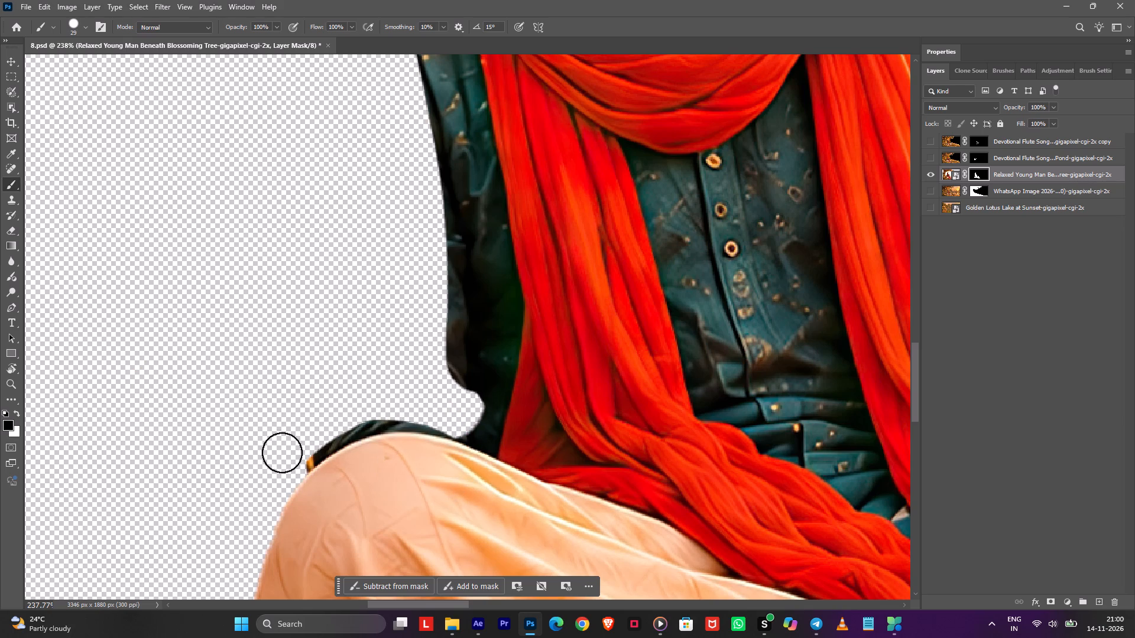
left_click_drag(291, 458, 401, 406)
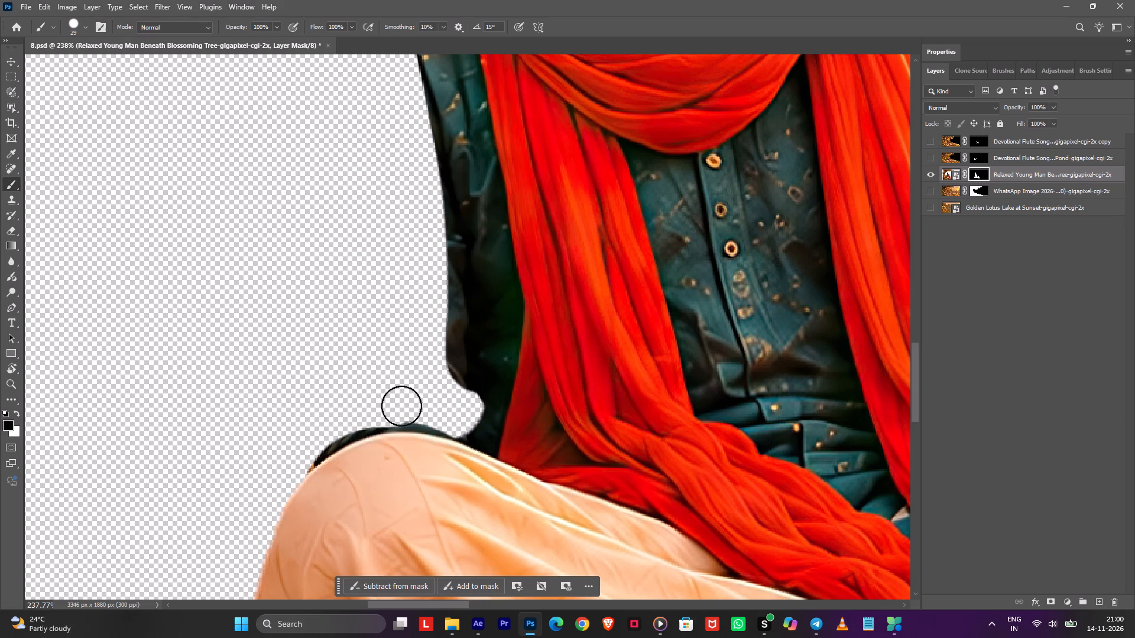
left_click_drag(401, 406, 458, 418)
left_click_drag(458, 418, 430, 414)
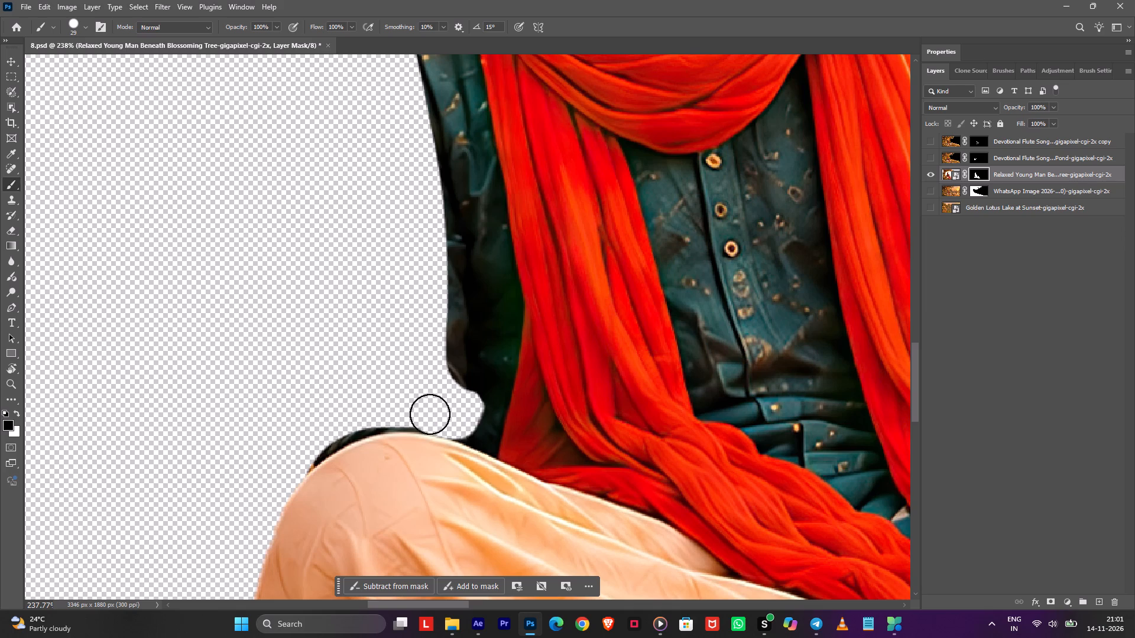
left_click_drag(430, 414, 302, 446)
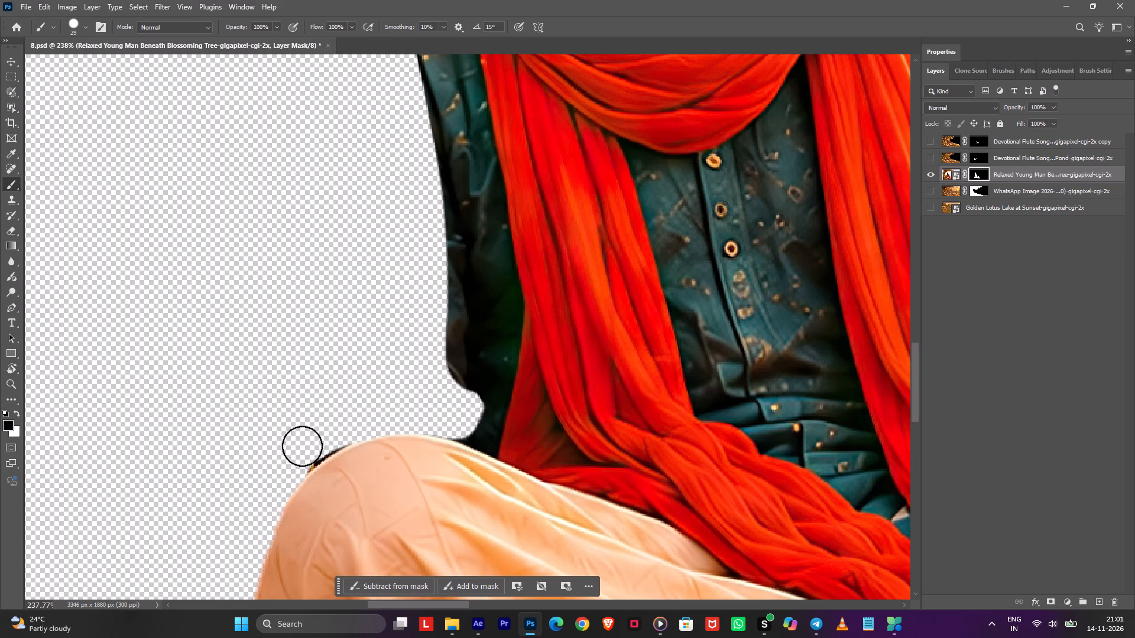
left_click_drag(302, 446, 275, 463)
left_click(291, 459)
left_click_drag(291, 463, 343, 409)
left_click_drag(298, 457, 297, 457)
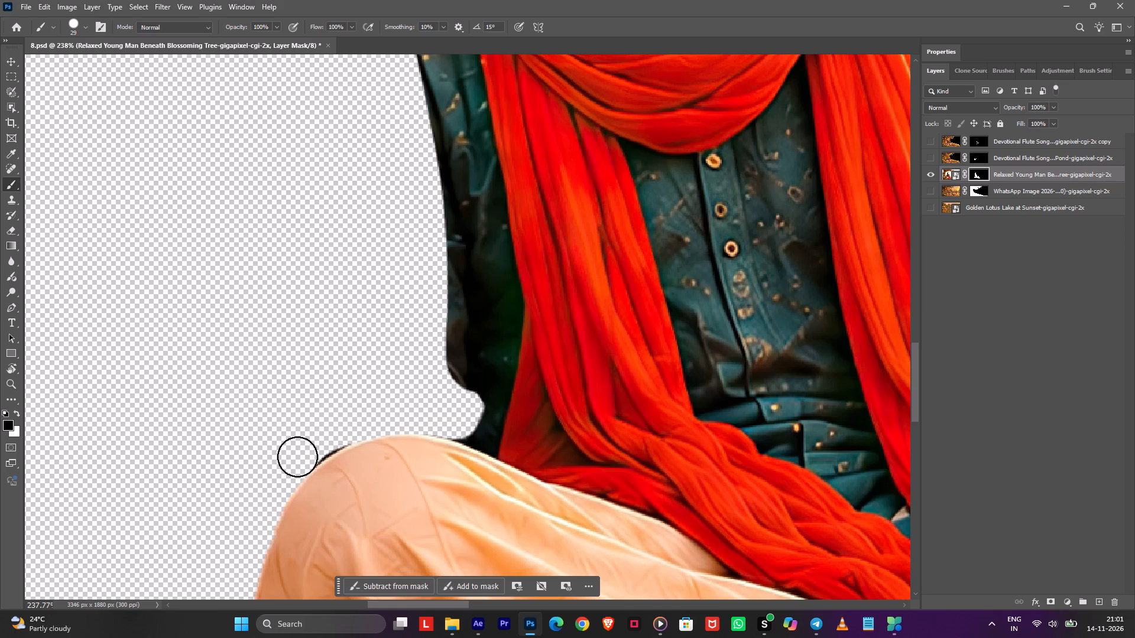
left_click_drag(297, 457, 385, 415)
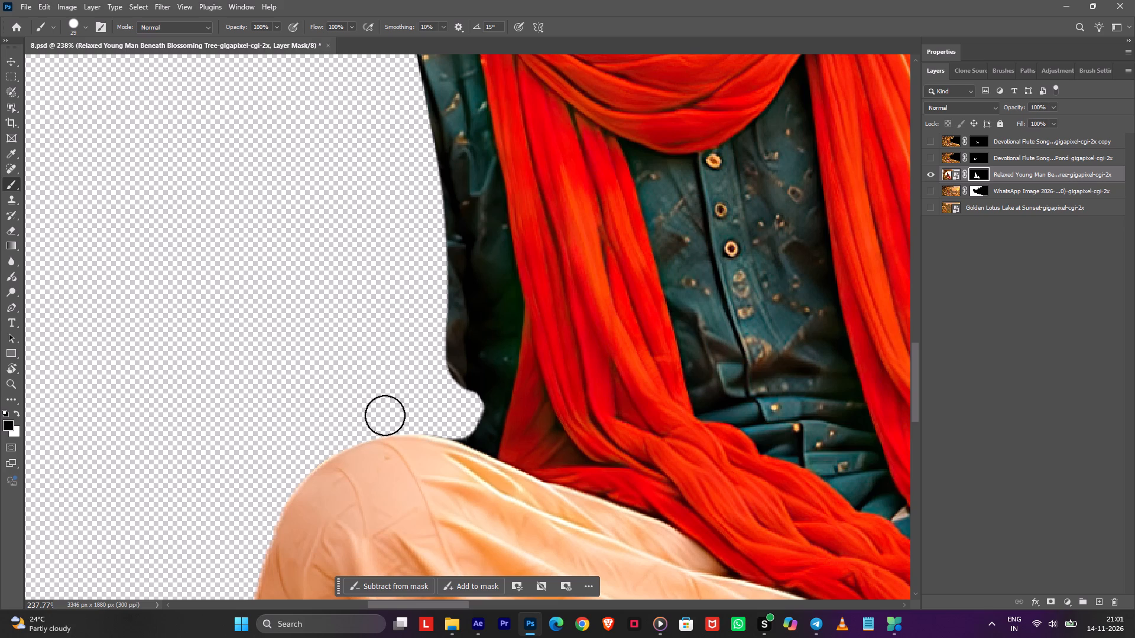
left_click_drag(385, 415, 469, 422)
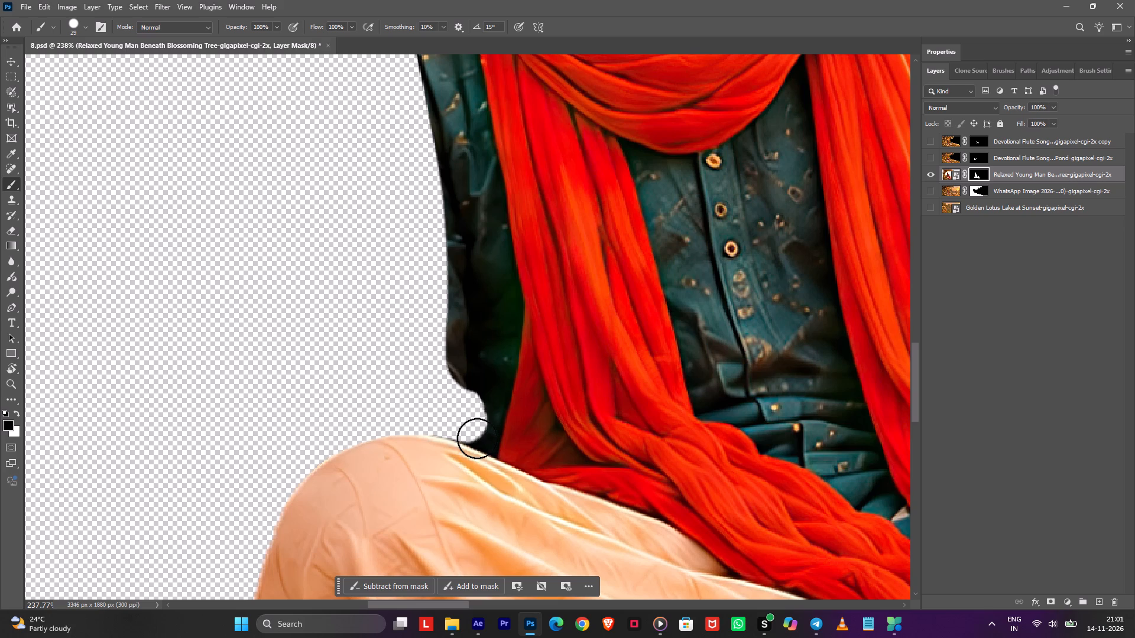
Paint black on the layer mask with a 10 px brush to trim the dark remnants where the knee meets the shirt.
right_click_drag(479, 438, 464, 441, "alt")
left_click(488, 447)
left_click_drag(414, 427, 392, 427, "shift")
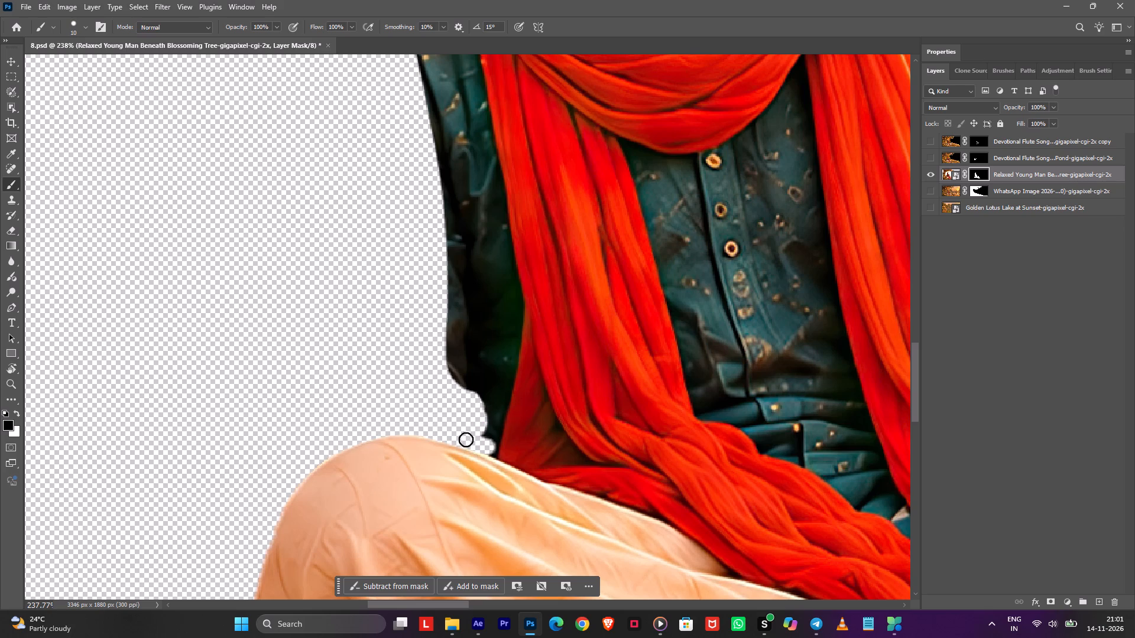
key("ctrl+z")
left_click_drag(487, 445, 457, 436)
left_click_drag(457, 436, 374, 427)
left_click_drag(489, 446, 445, 399)
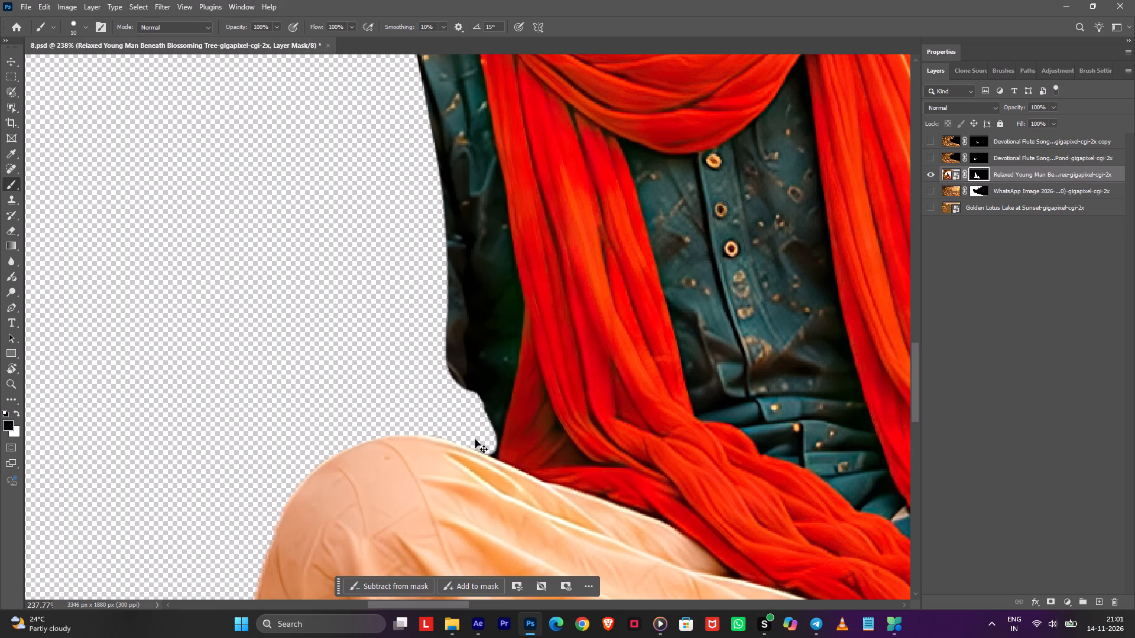
Save the 8.psd file with the cleaned body mask.
key("ctrl+s")
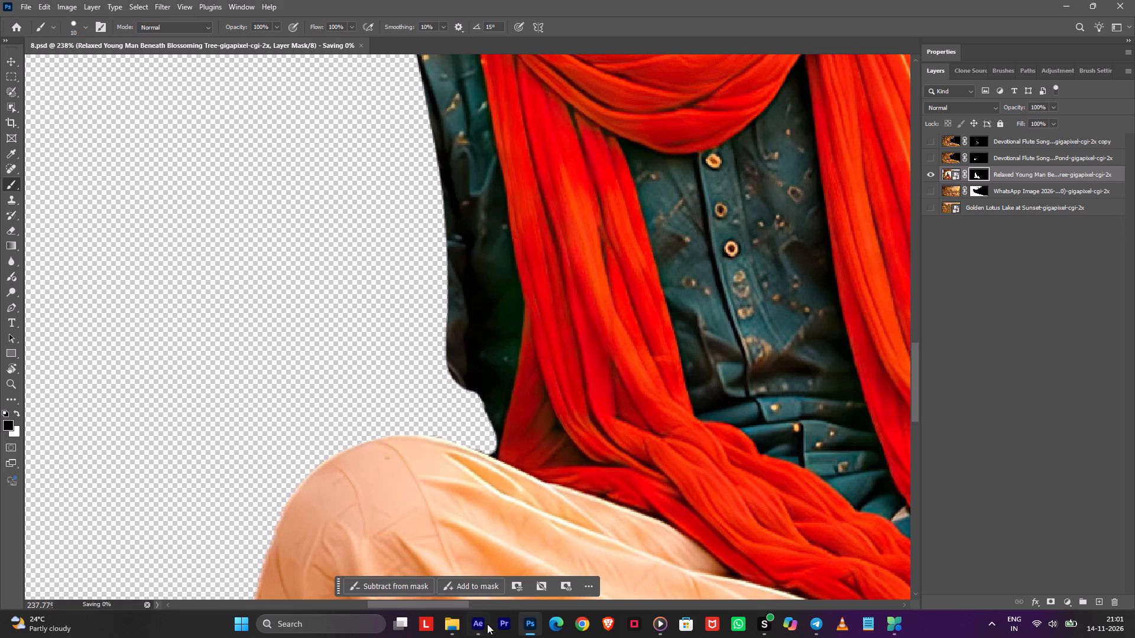
left_click(480, 624)
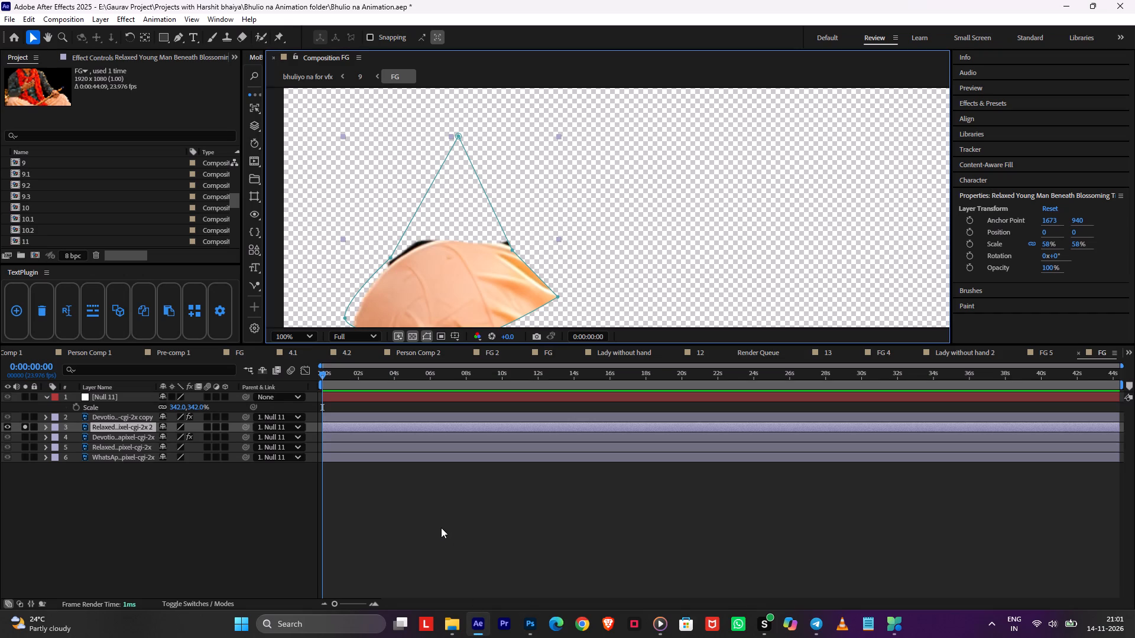
left_click(440, 528)
key("alt+Tab")
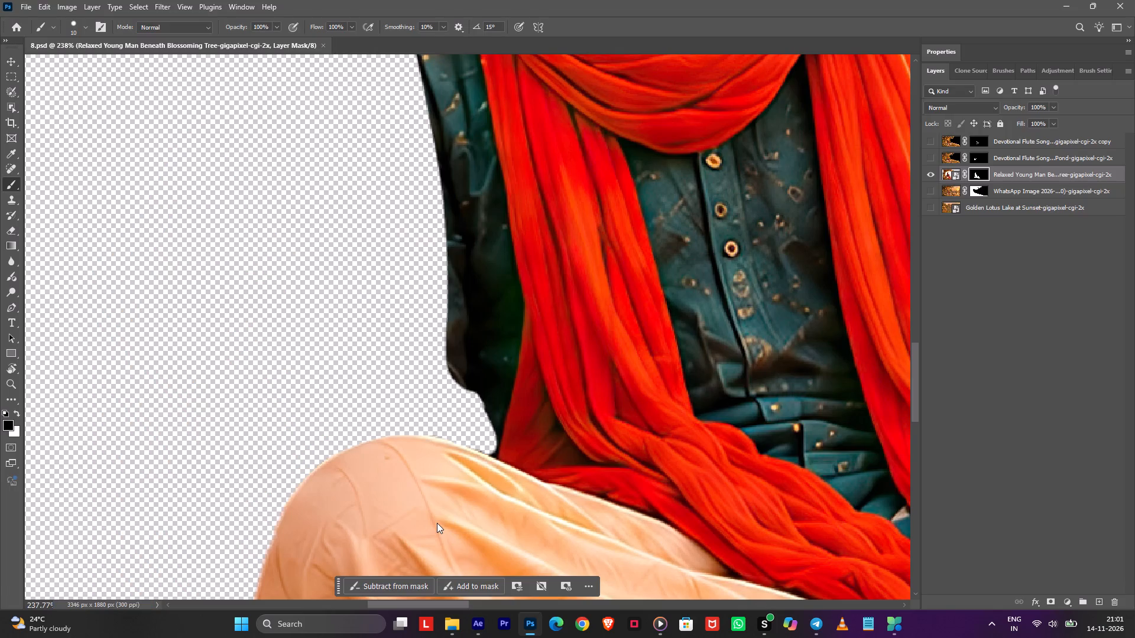
key("ctrl+s")
Switch to After Effects, check the updated knee edge in the FG composition, and unsolo the second Relaxed Young Man layer.
key("alt+Tab")
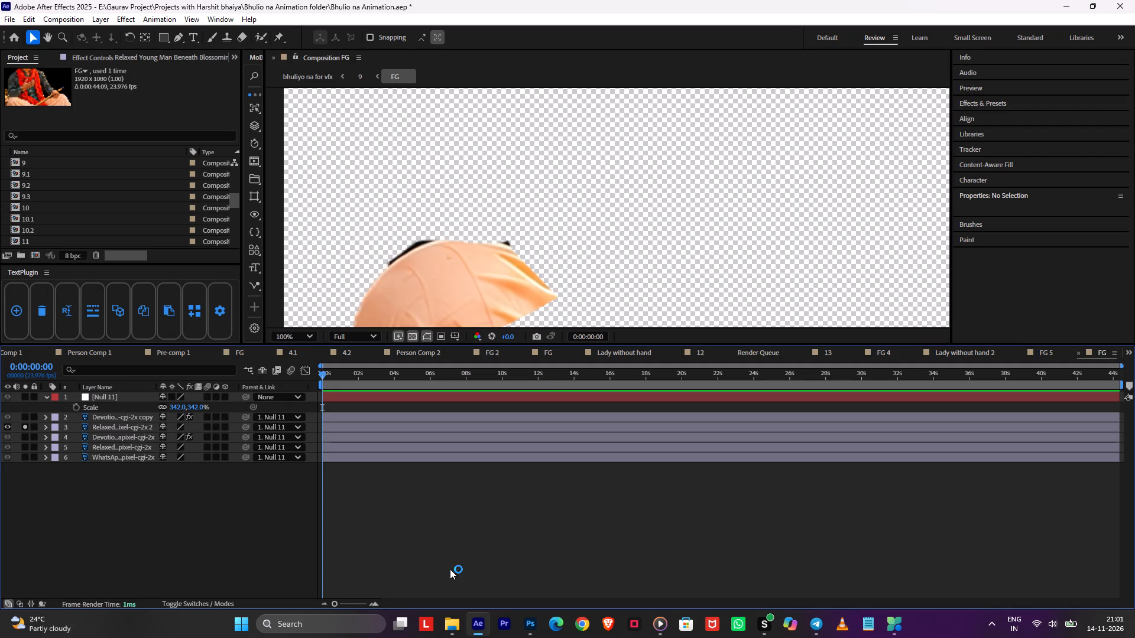
left_click(373, 380)
left_click(374, 379)
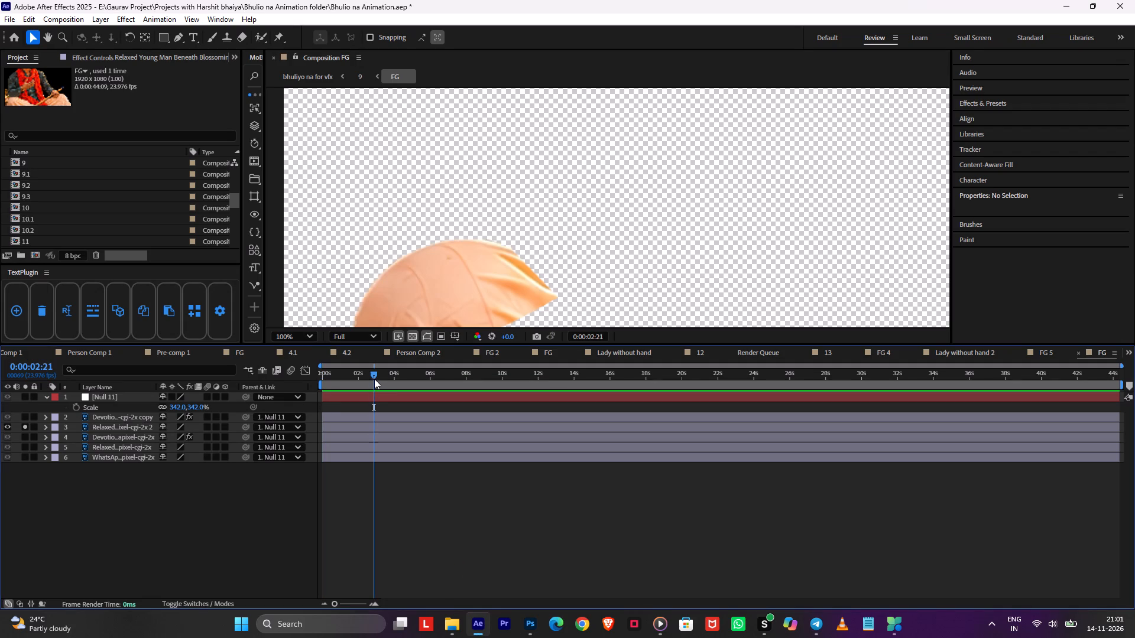
left_click_drag(374, 379, 249, 402)
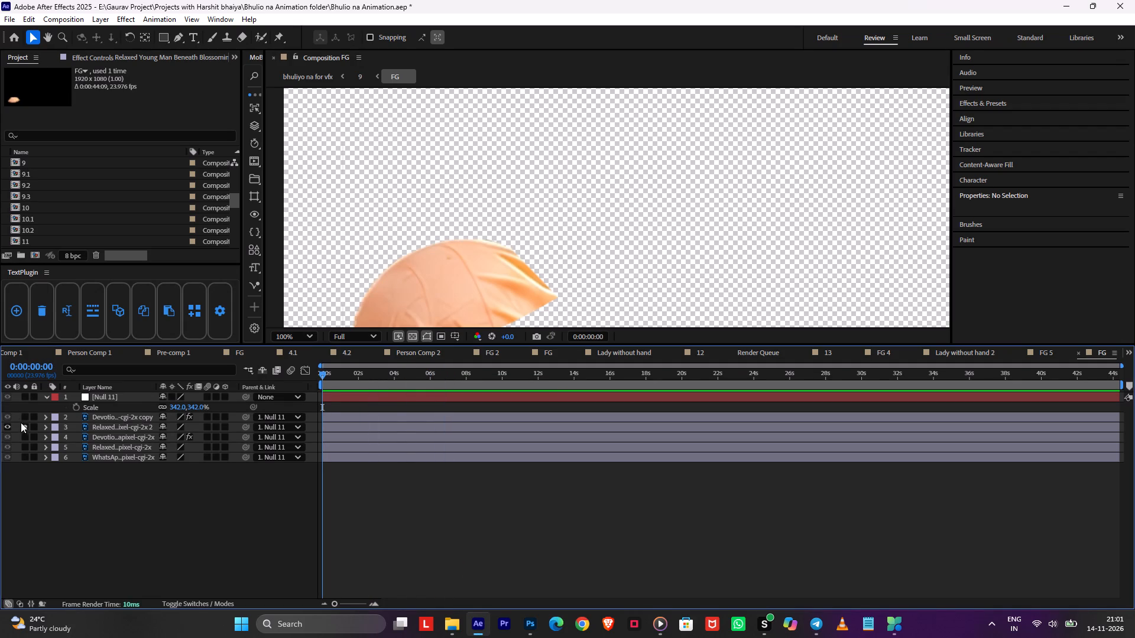
left_click(26, 428)
In composition 9, keyframe Null 10's position to 230, 260, 1542 at 0:02:45:14 and apply Easy Ease to that keyframe.
left_click(416, 529)
scroll(591, 202, "down", 2)
key("Tab")
left_click(513, 208)
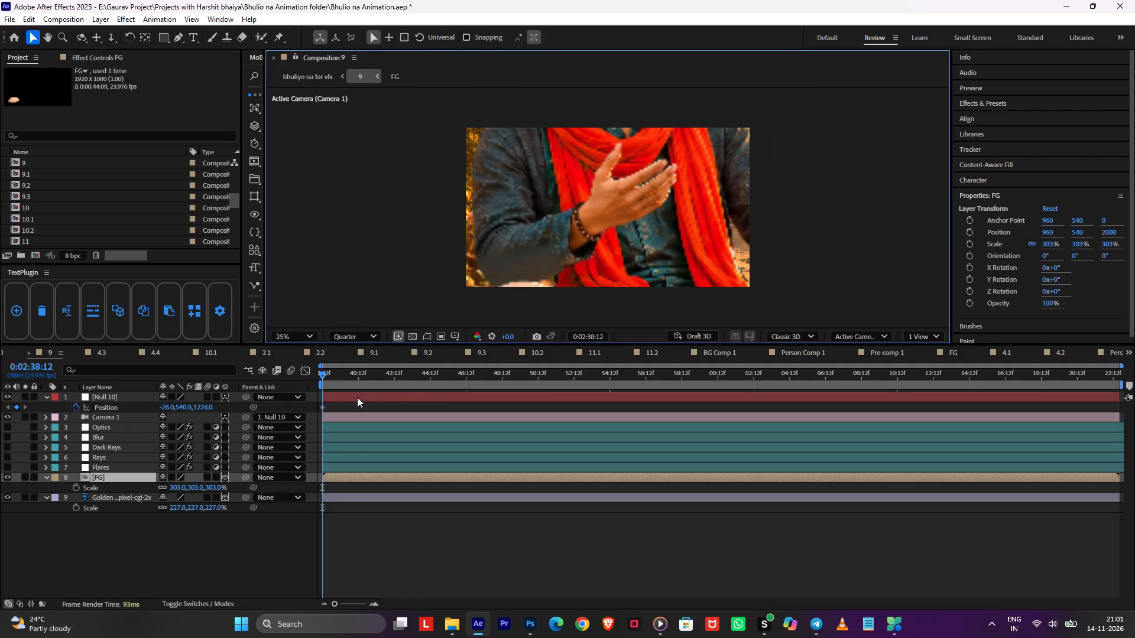
left_click_drag(330, 383, 449, 377)
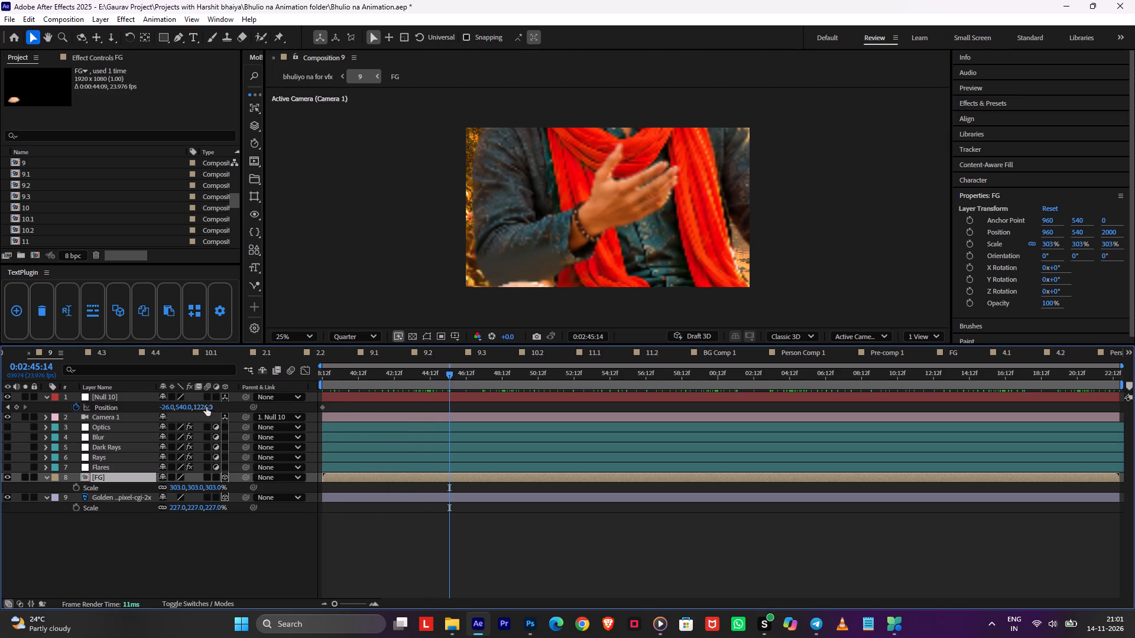
left_click_drag(189, 407, 0, 431)
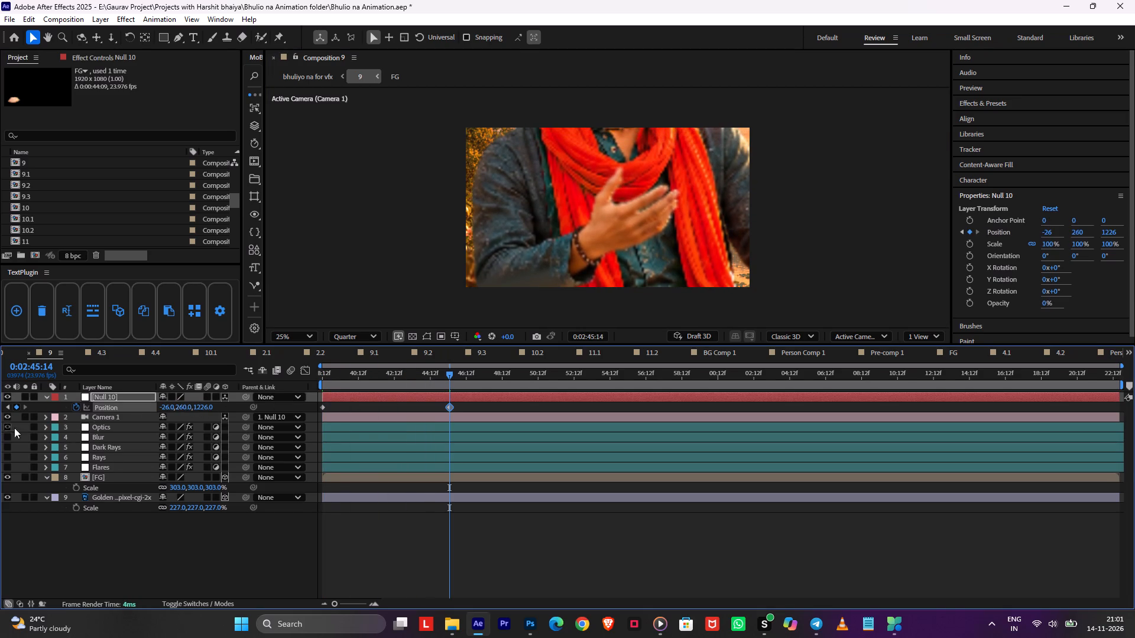
left_click_drag(201, 403, 381, 397)
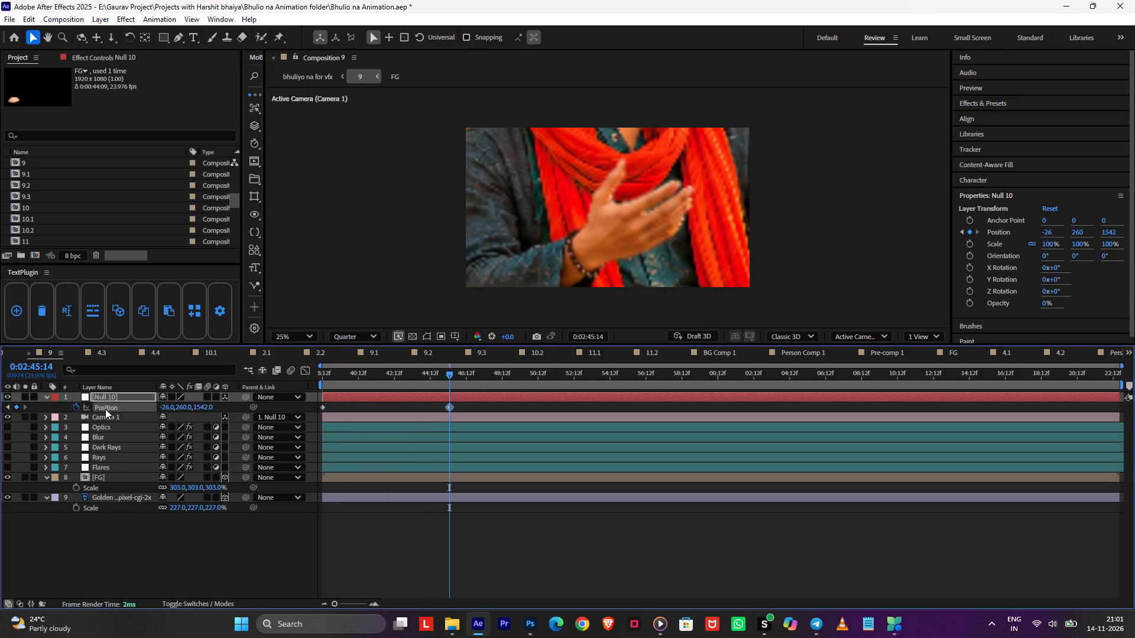
left_click_drag(168, 406, 319, 405)
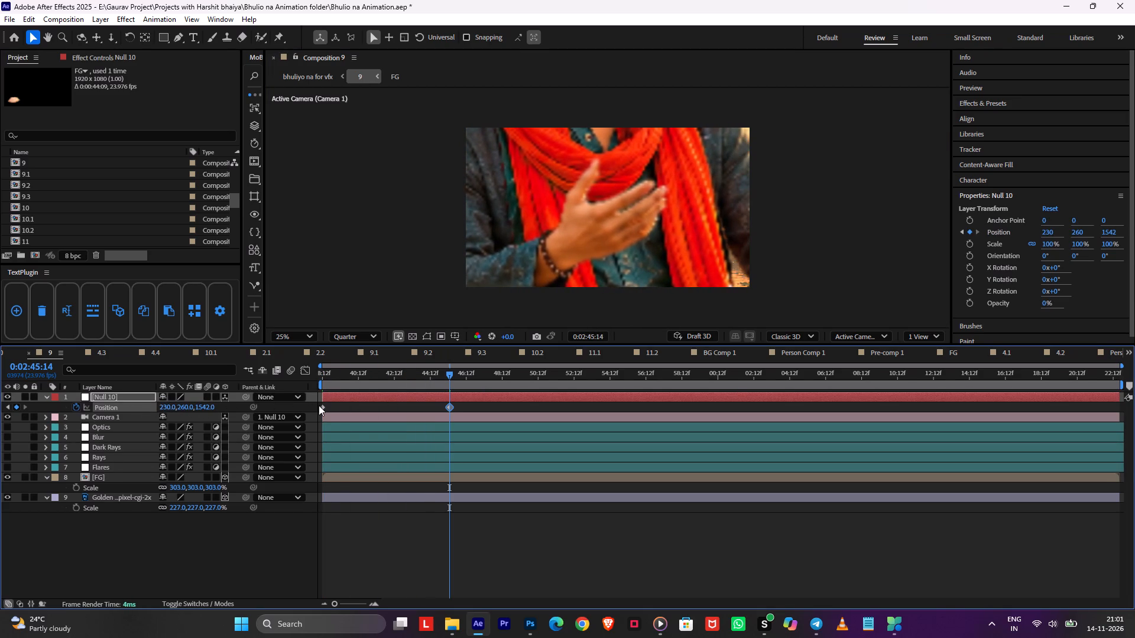
key("F9")
Set composition 9's start timecode to 0.
left_click(462, 542)
key("ctrl+k")
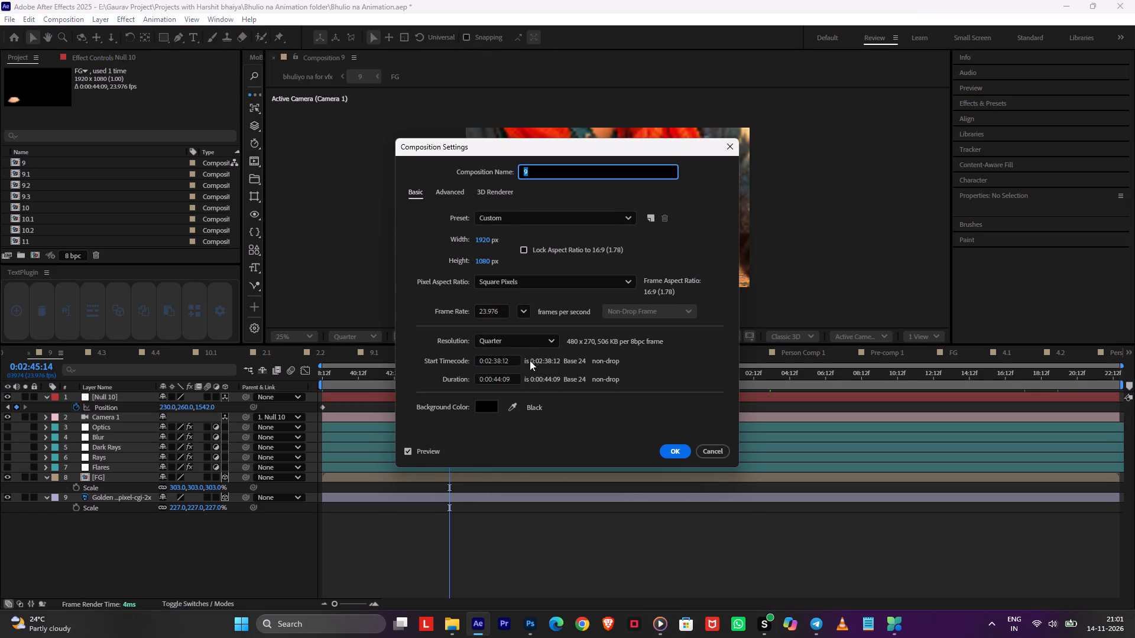
double_click(505, 359)
key("0")
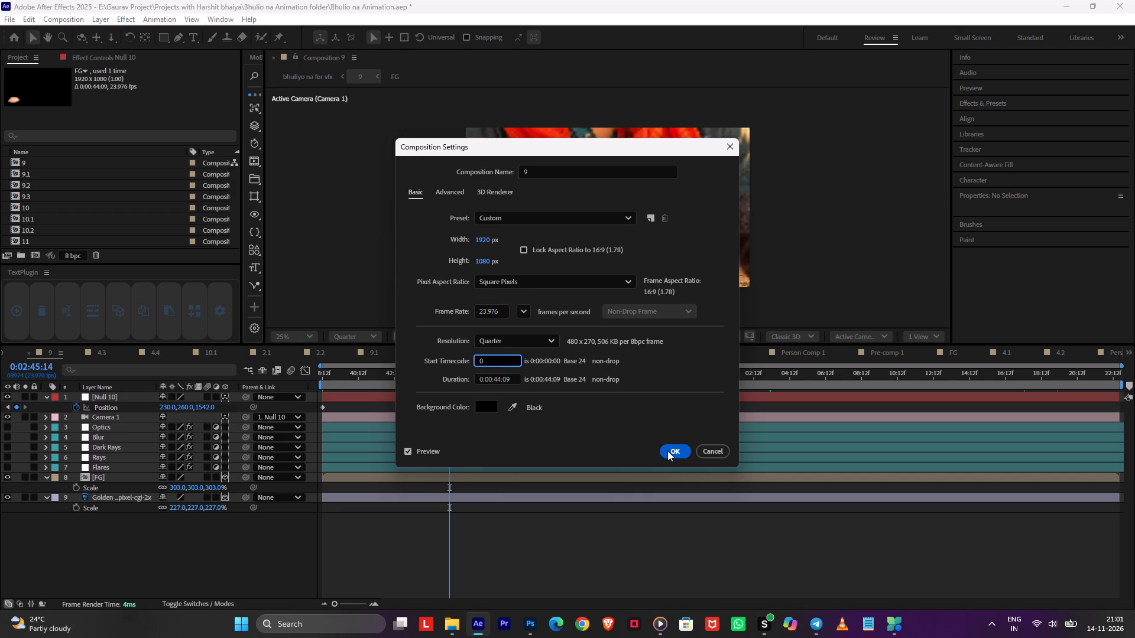
left_click(667, 450)
Open the bhuliyo na for vfx composition and preview shot 9's camera move from the start of its layer.
left_click(478, 530)
key("Tab")
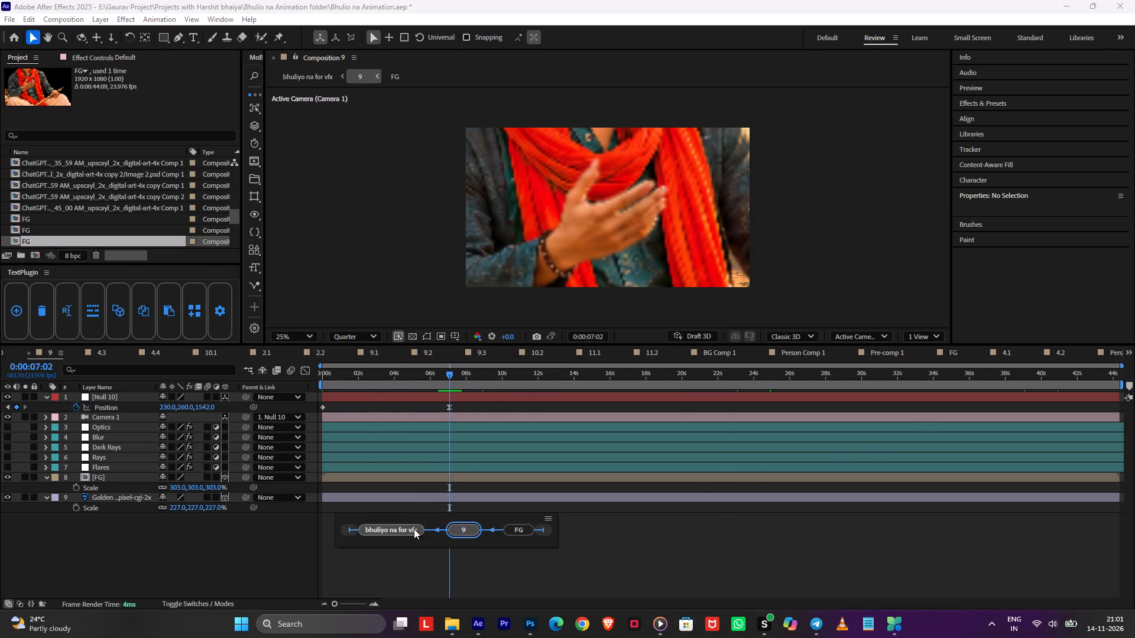
left_click(412, 529)
left_click_drag(821, 375, 718, 394)
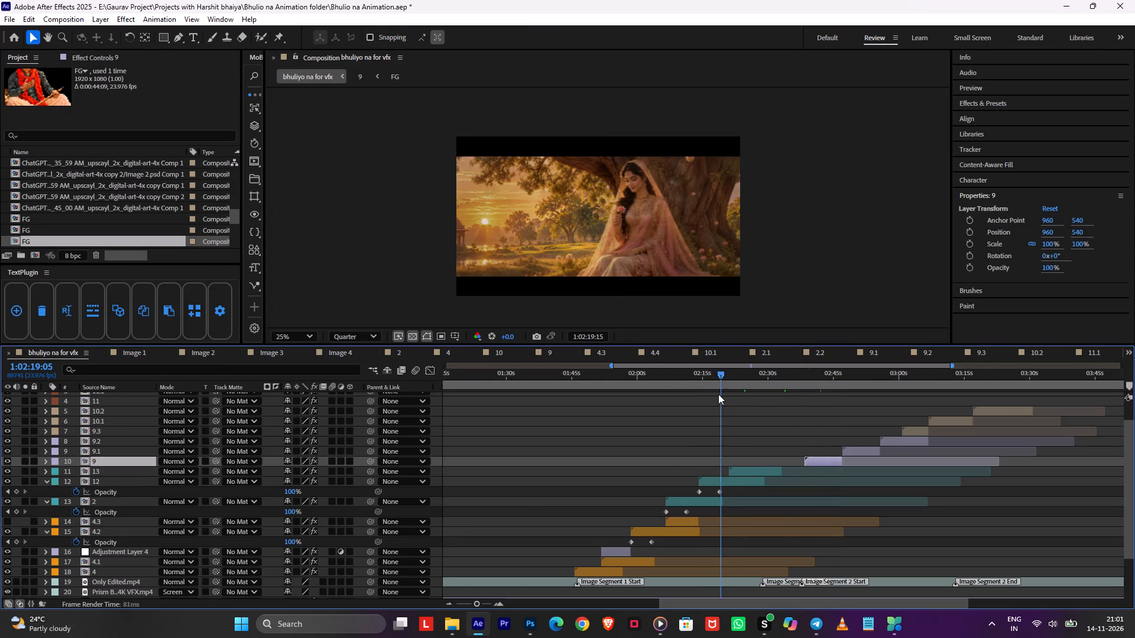
left_click_drag(718, 394, 803, 403)
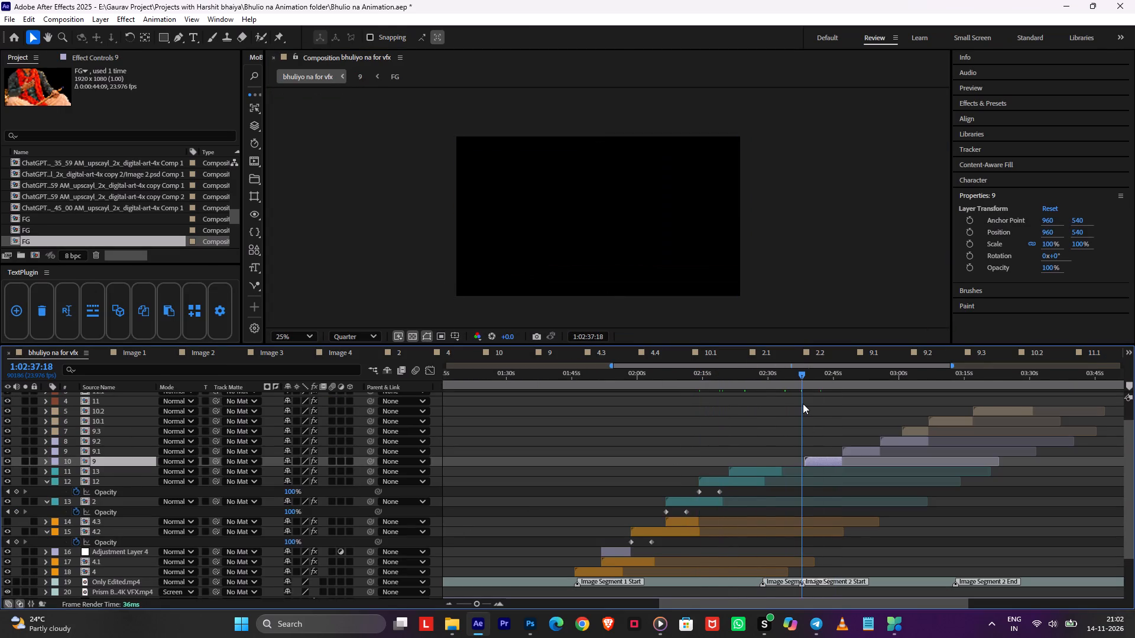
left_click_drag(803, 403, 810, 404)
key("space")
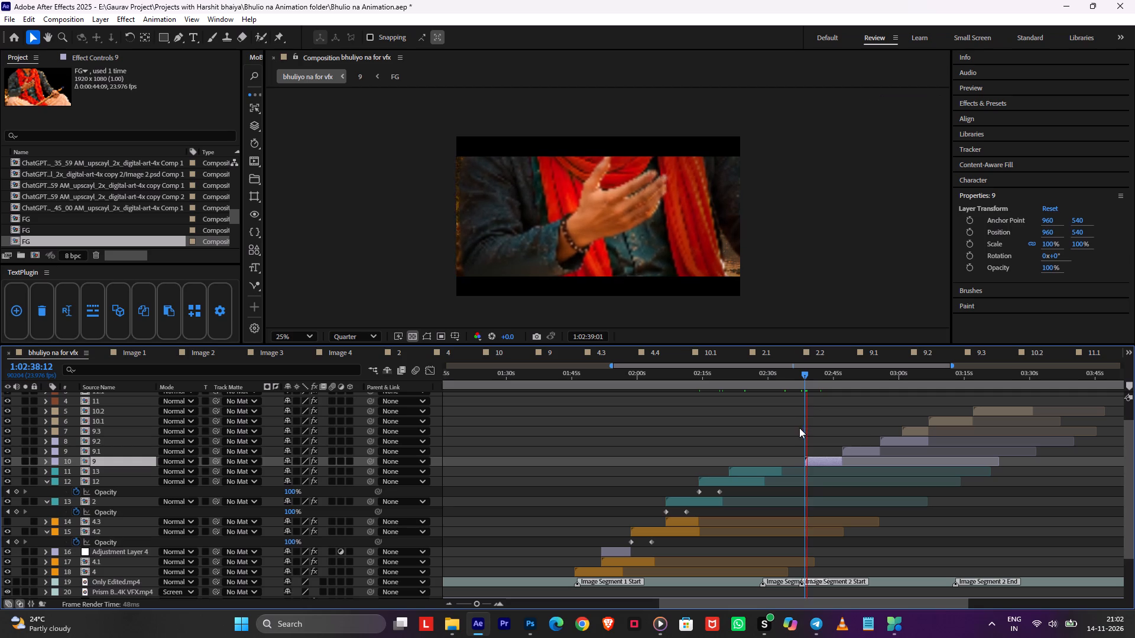
left_click_drag(818, 380, 803, 385)
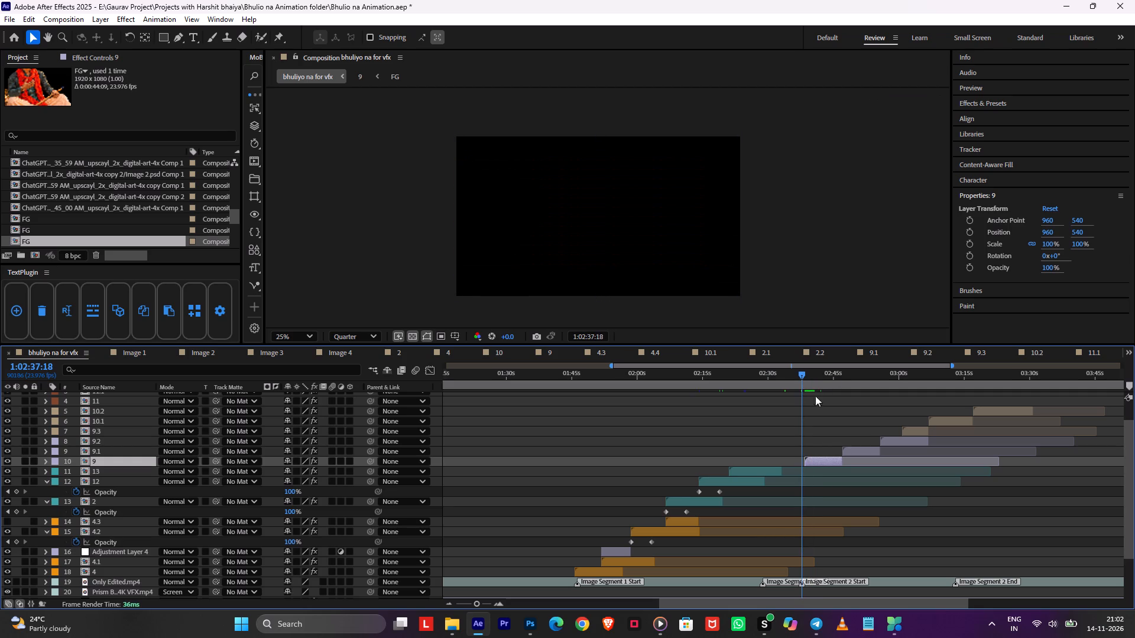
left_click(812, 383)
Reopen composition 9, set Null 10's Z position to 1378 on the first keyframe, and save the project.
double_click(818, 459)
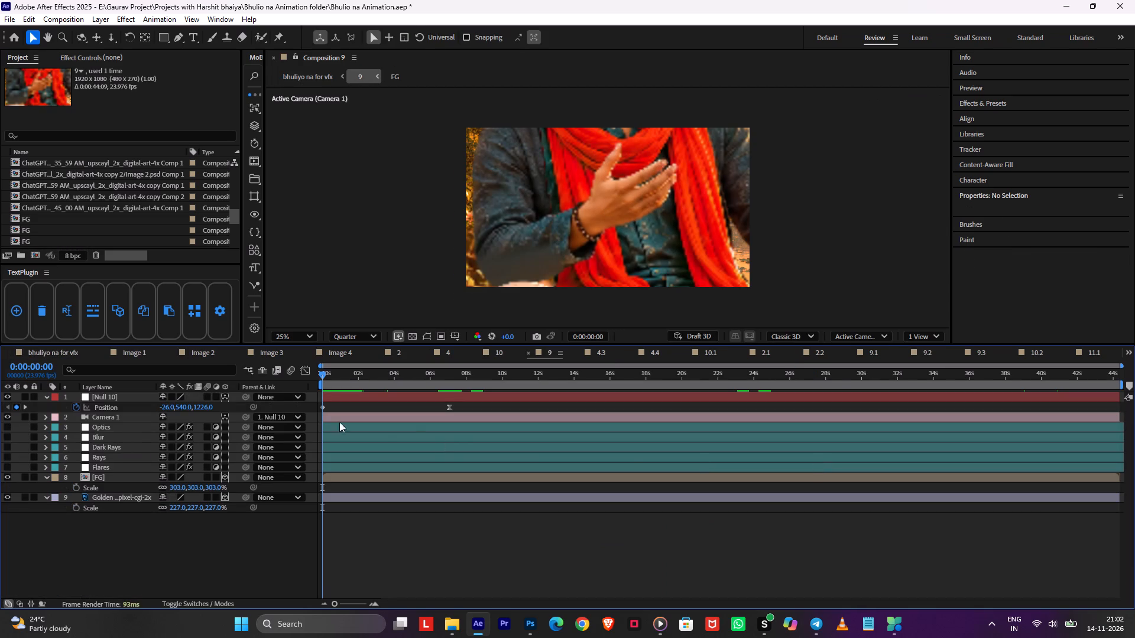
left_click_drag(209, 406, 298, 405)
left_click(490, 533)
key("ctrl+s")
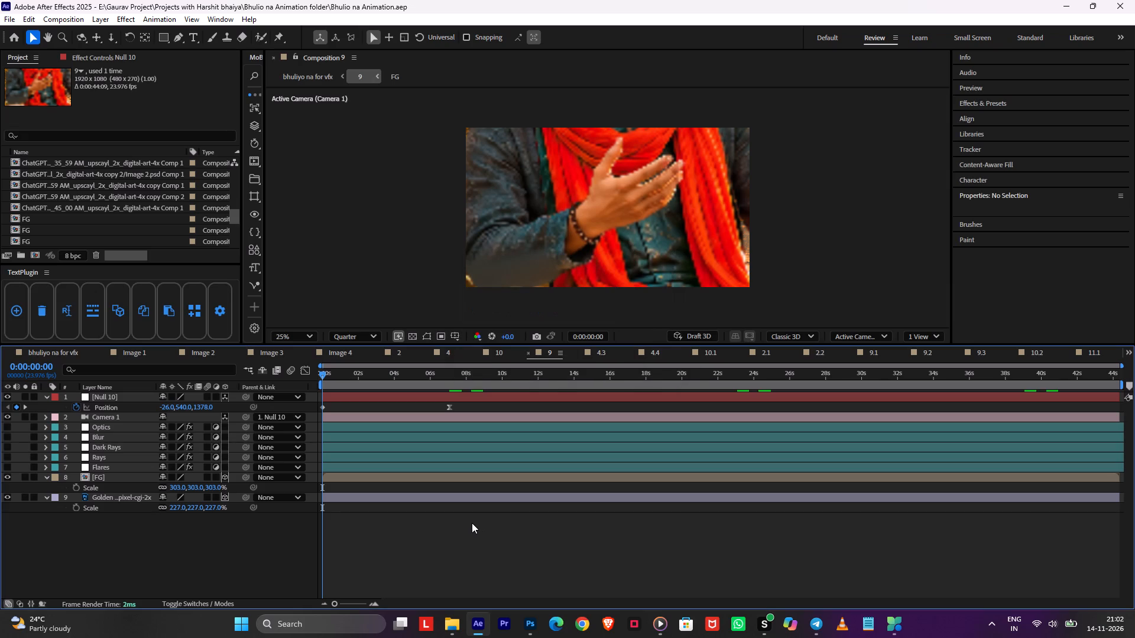
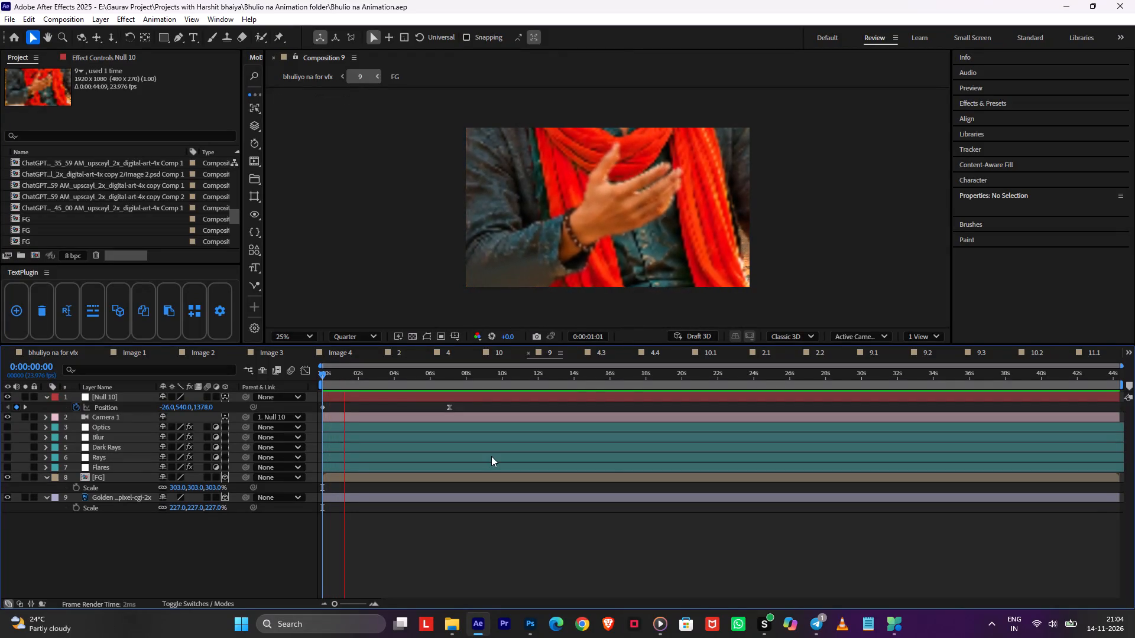
Set Null 10's Z position to 1603 on composition 9's first keyframe and scrub through the camera move.
left_click_drag(394, 374, 426, 377)
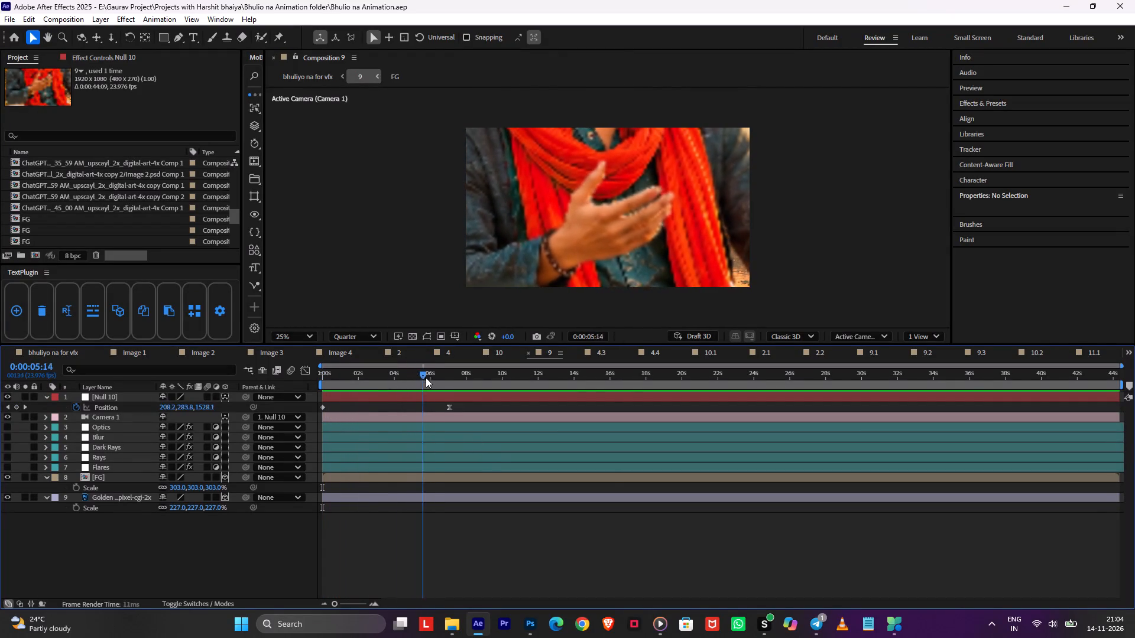
left_click_drag(426, 377, 251, 401)
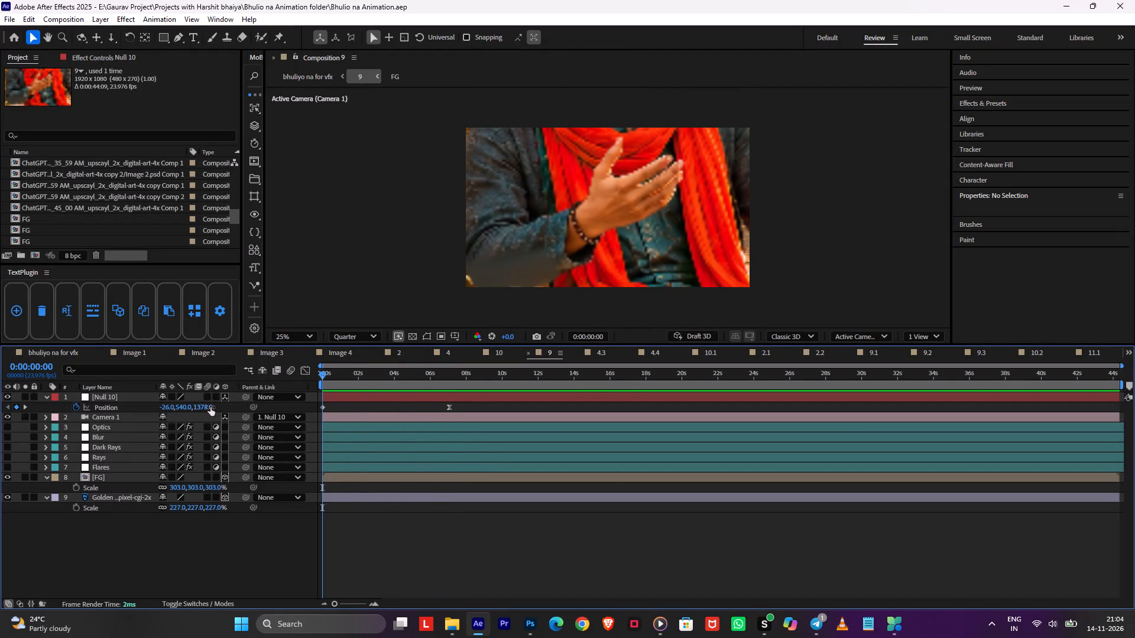
left_click_drag(204, 407, 327, 397)
left_click_drag(384, 371, 445, 378)
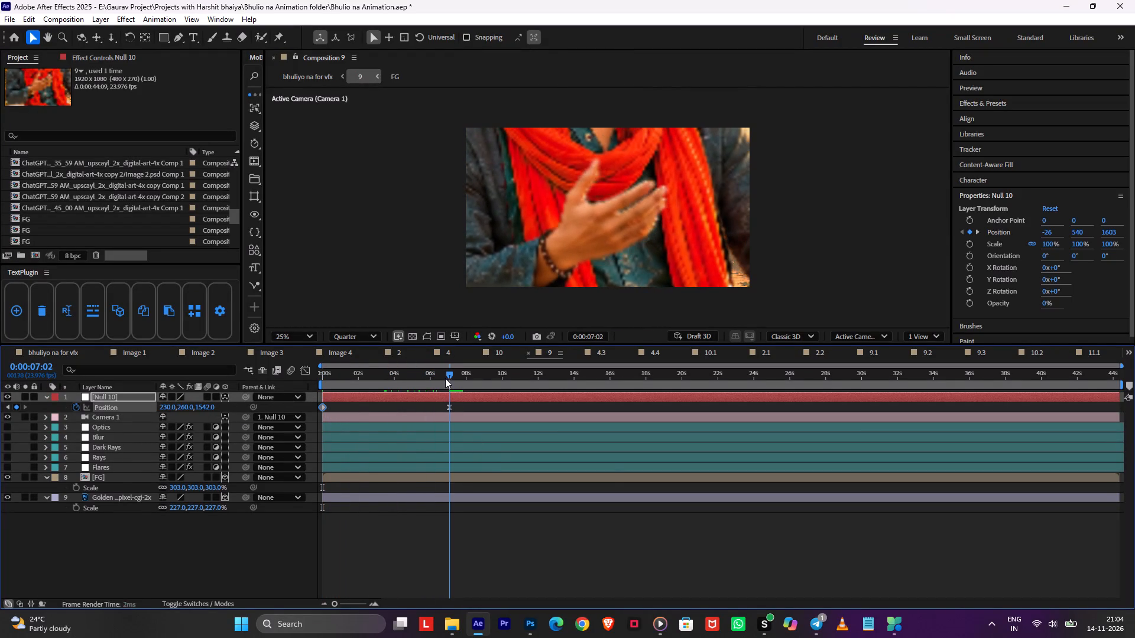
left_click_drag(445, 378, 449, 378)
left_click_drag(448, 379, 264, 395)
Open the bhuliyo na for vfx composition, save the project, and preview shot 9's camera move from its layer start.
key("Tab")
left_click(189, 397)
key("space")
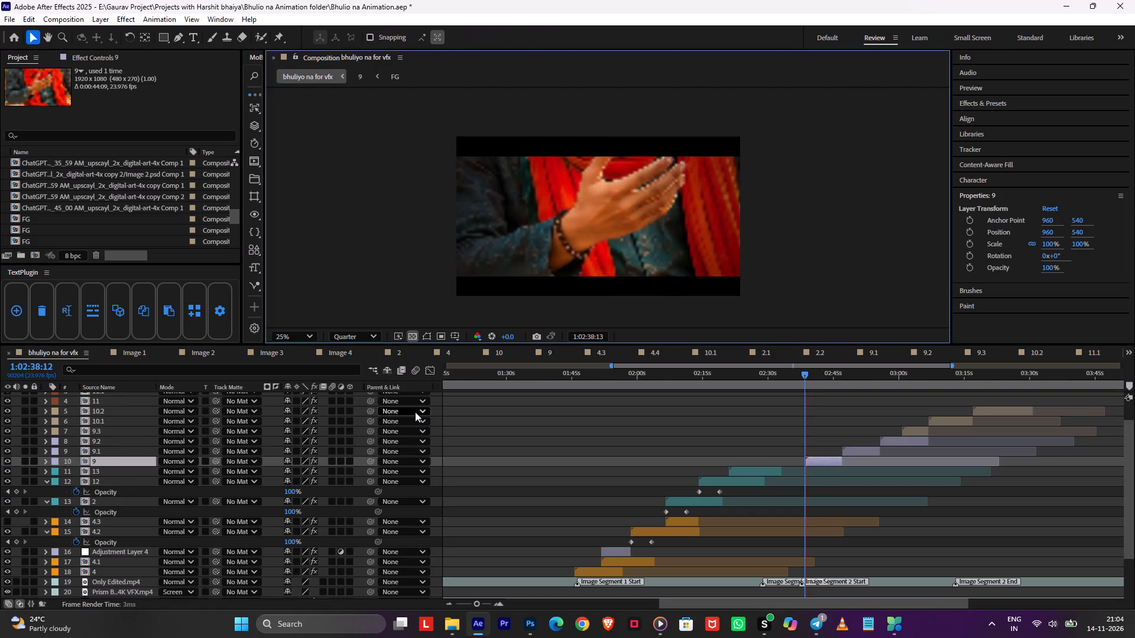
key("ctrl+s")
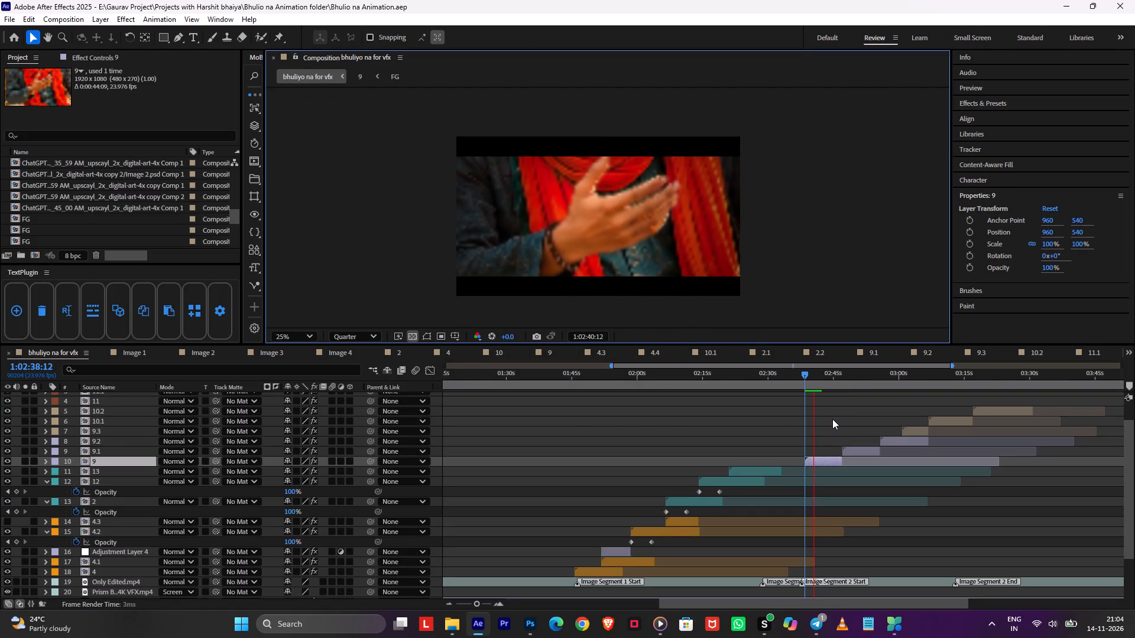
middle_click_drag(832, 418, 595, 435)
scroll(583, 435, "up", 1, "alt")
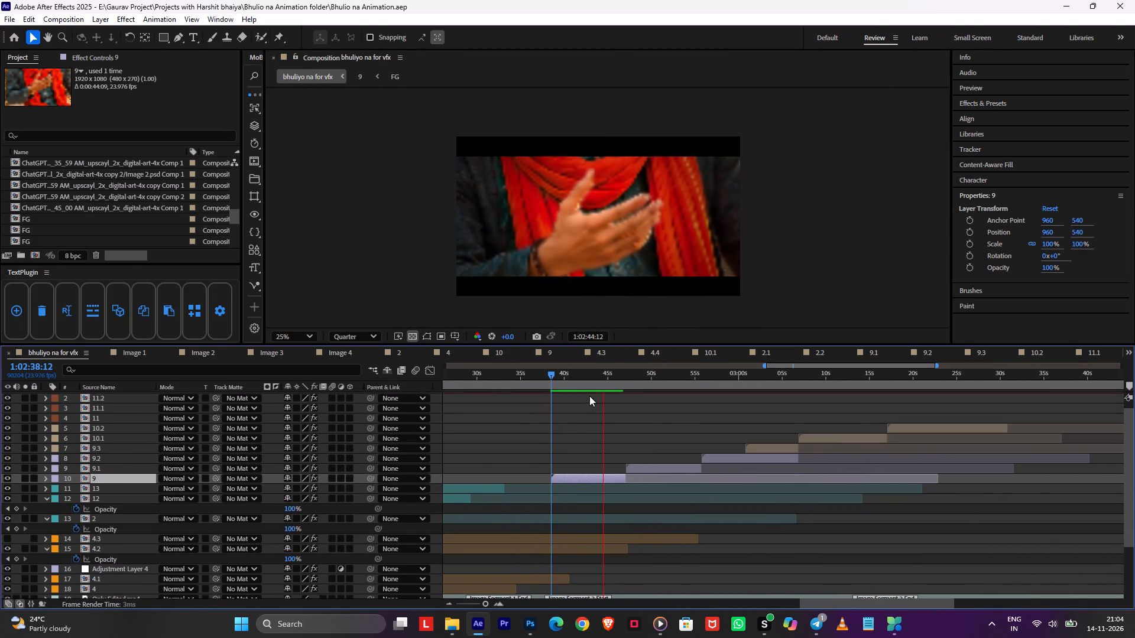
left_click_drag(601, 379, 630, 384)
In composition 9, move Null 10's second position keyframe to 0:00:12:02 and set its position to 302, 175, 1542.
double_click(630, 478)
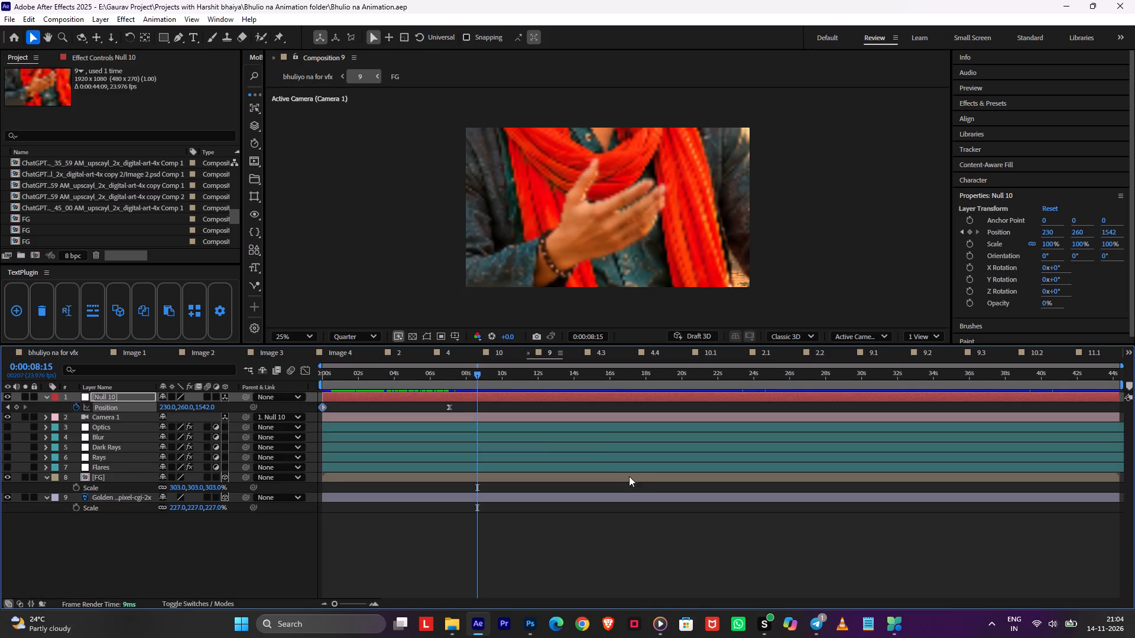
left_click_drag(450, 406, 540, 406)
left_click_drag(536, 384, 550, 385, "shift")
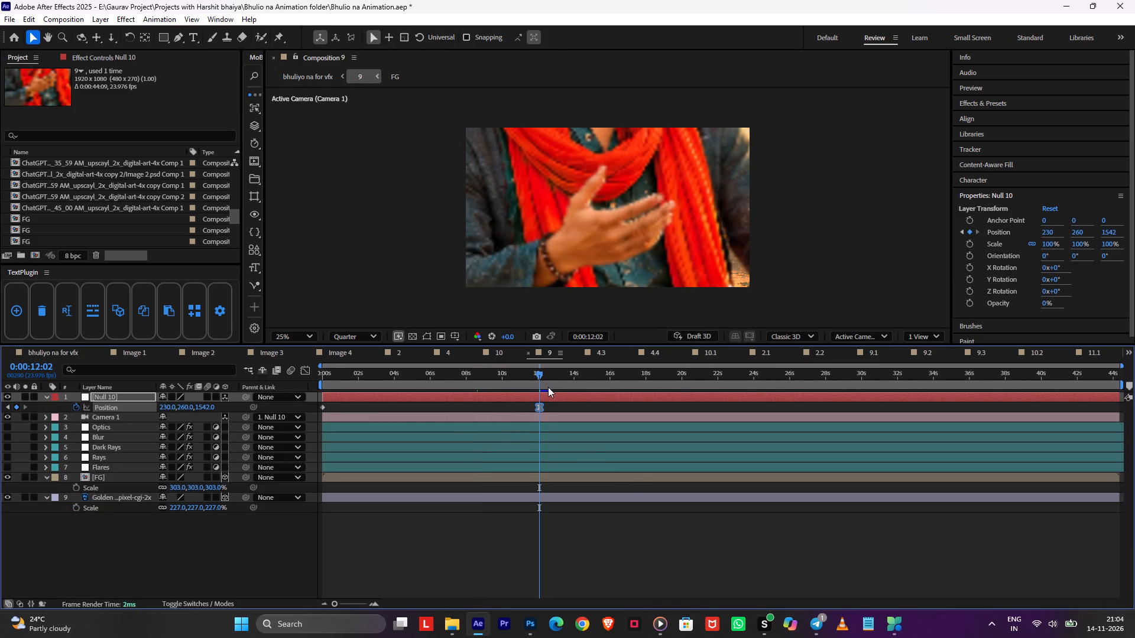
left_click(184, 401)
left_click_drag(186, 405, 178, 411)
left_click_drag(178, 411, 119, 422)
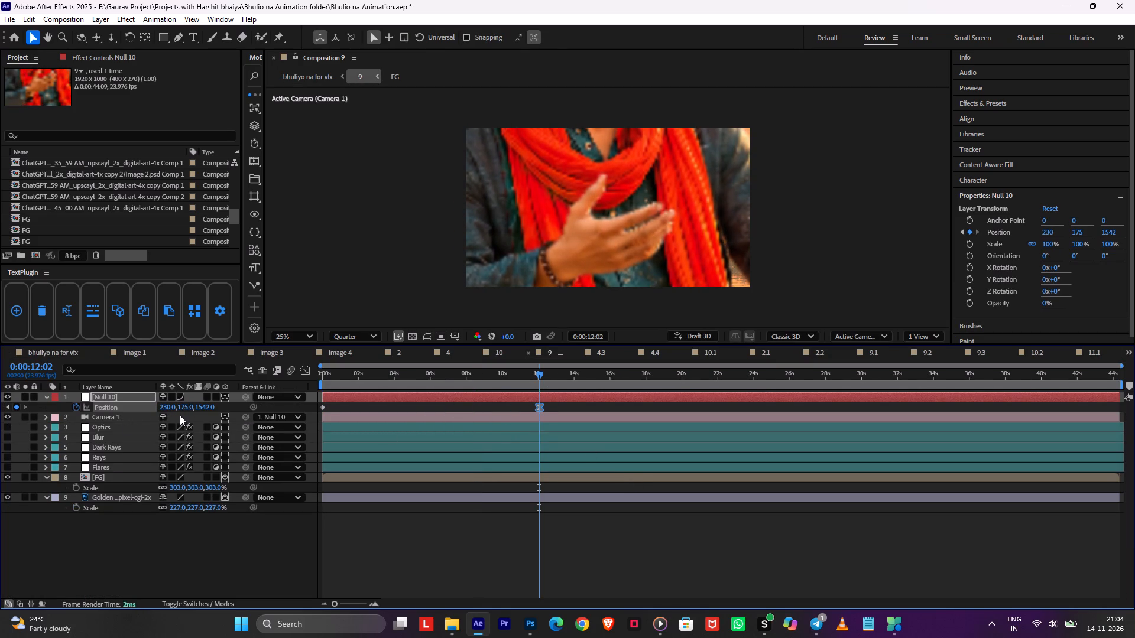
left_click_drag(163, 409, 205, 408)
Return to the bhuliyo na for vfx composition, save the project, and preview shot 9 from just before it starts.
key("Tab")
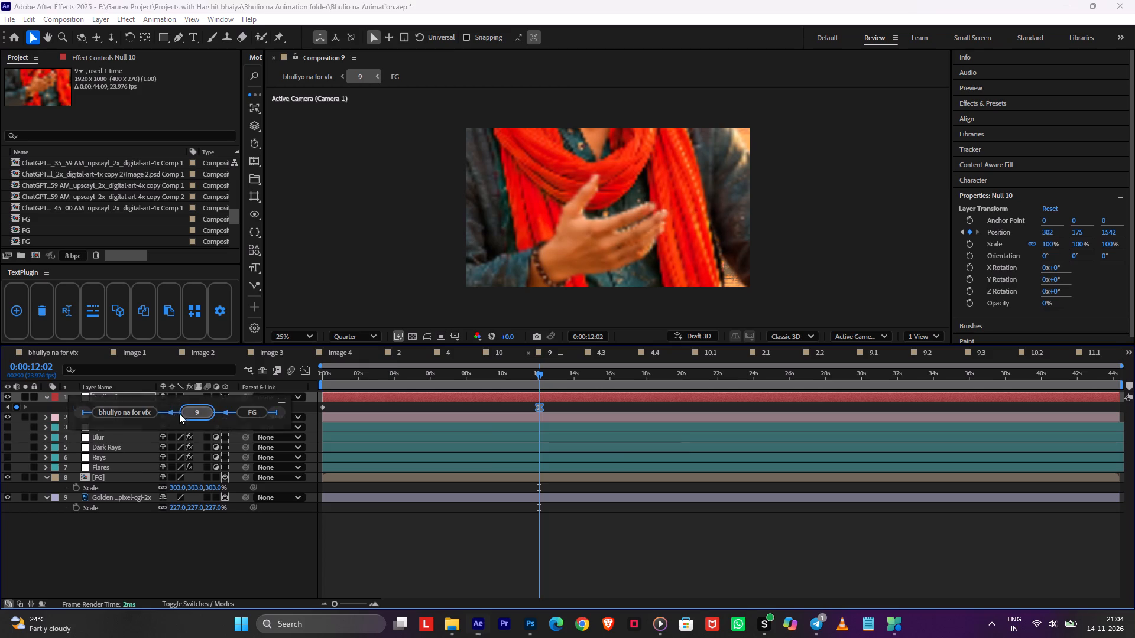
left_click(137, 410)
key("ctrl+s")
left_click_drag(623, 373, 576, 376)
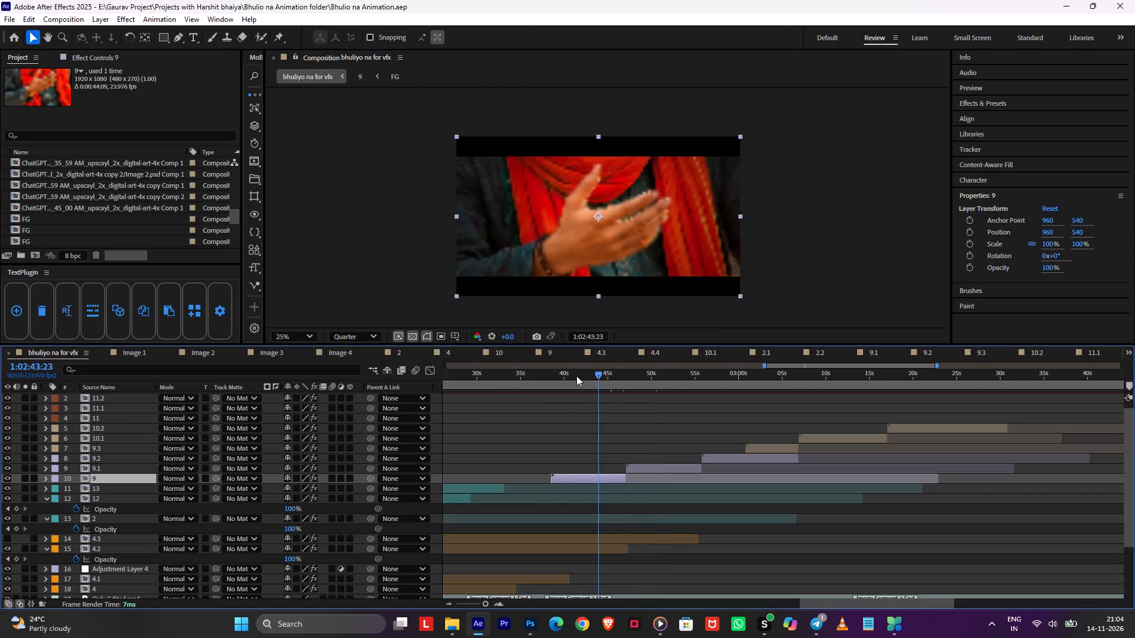
left_click_drag(576, 376, 534, 379)
key("space")
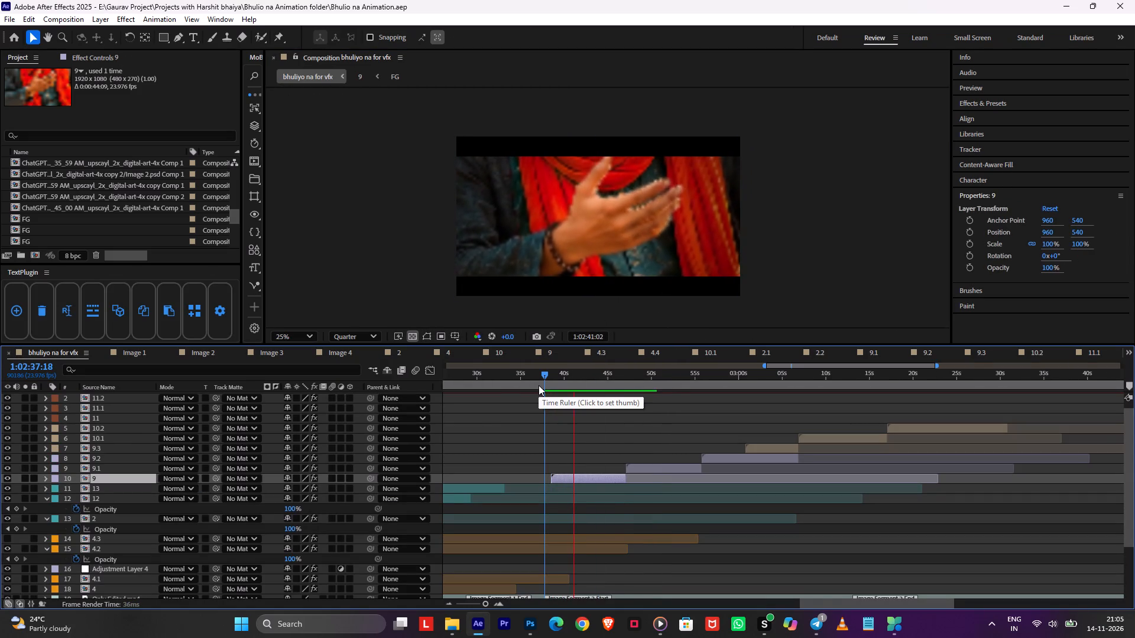
key("space")
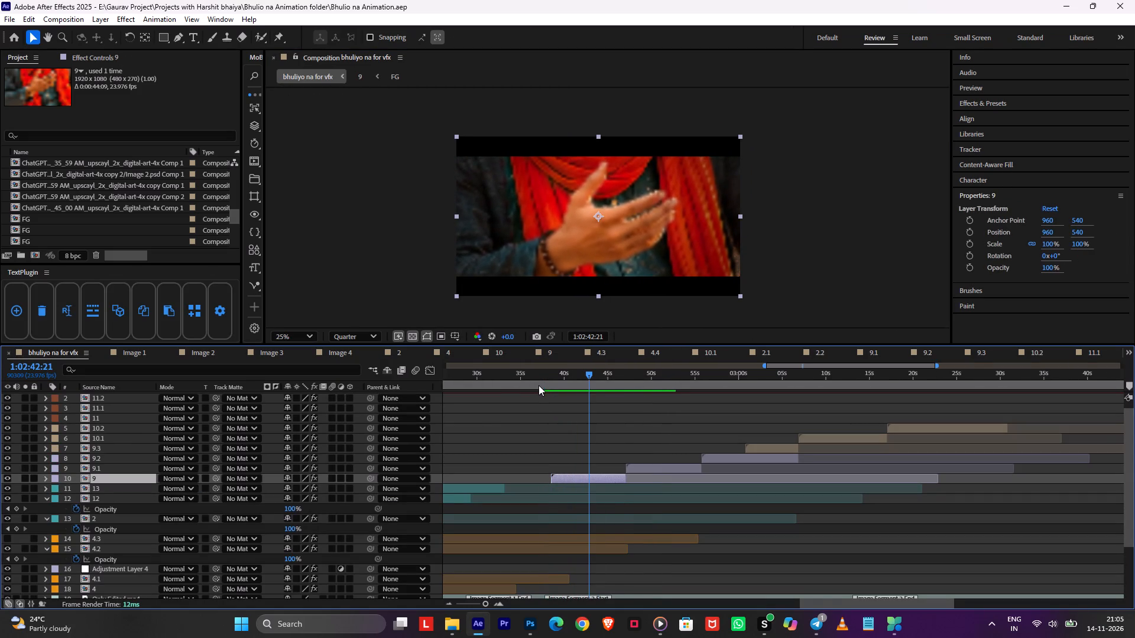
Extend layer 9's out point so the shot overlaps most of layer 9.1.
left_click_drag(623, 477, 630, 477)
left_click_drag(630, 477, 686, 473)
Copy layer 12's two opacity fade-in keyframes to layer 9.1 at its in point, preview the crossfade, and save the project.
scroll(661, 455, "down", 2, "alt")
left_click_drag(660, 509, 583, 513)
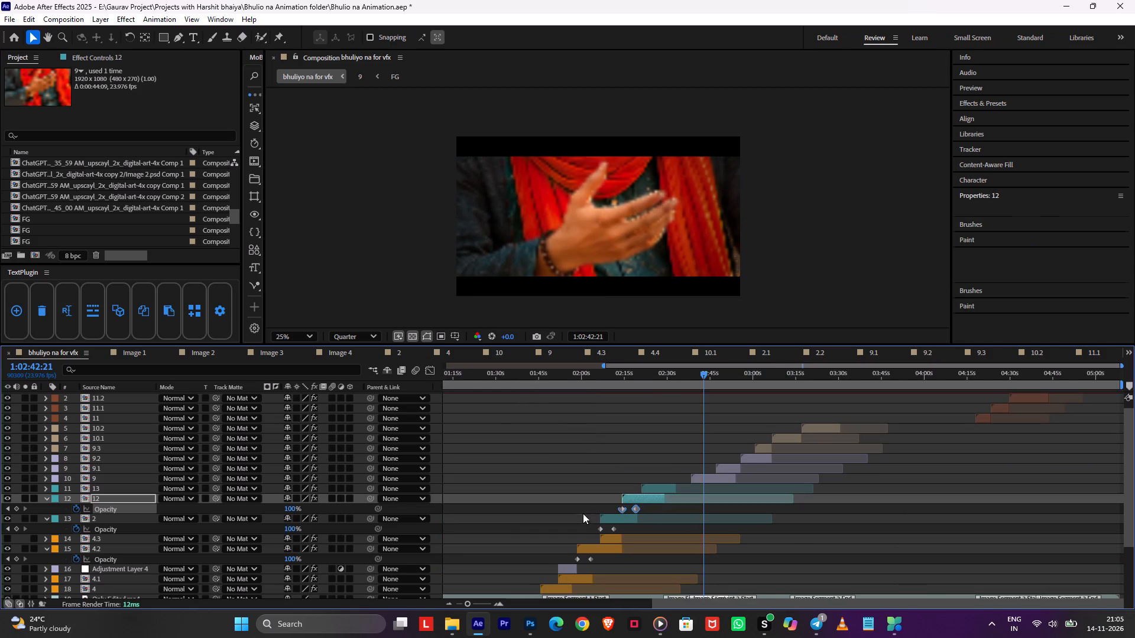
key("ctrl+c")
left_click(726, 466)
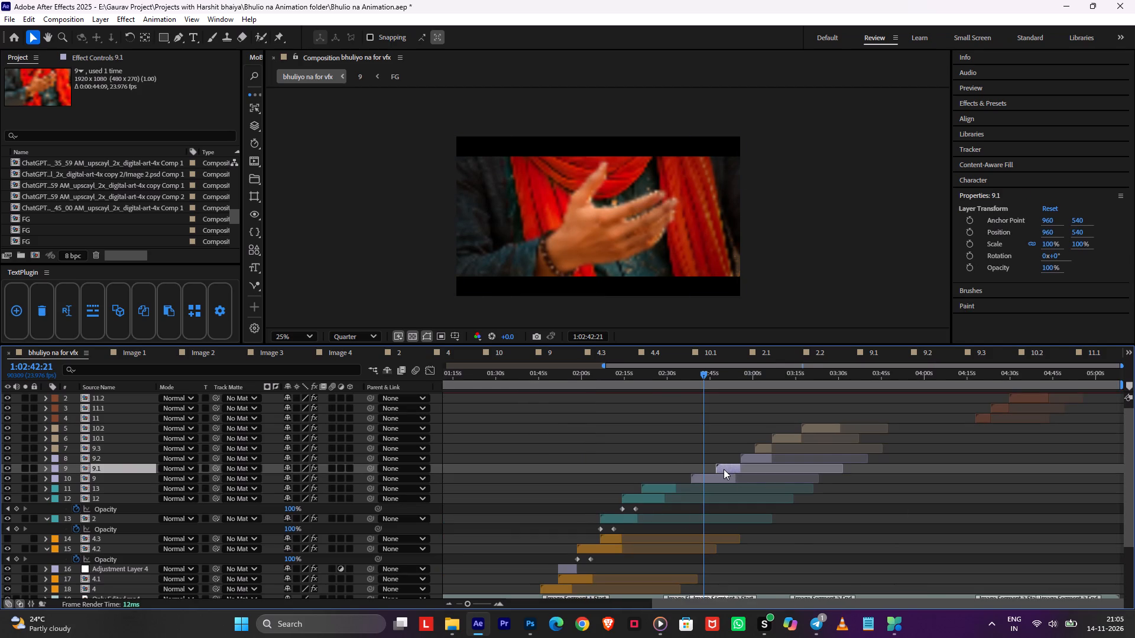
key("i")
key("ctrl+v")
left_click(723, 428)
key("space")
key("ctrl+s")
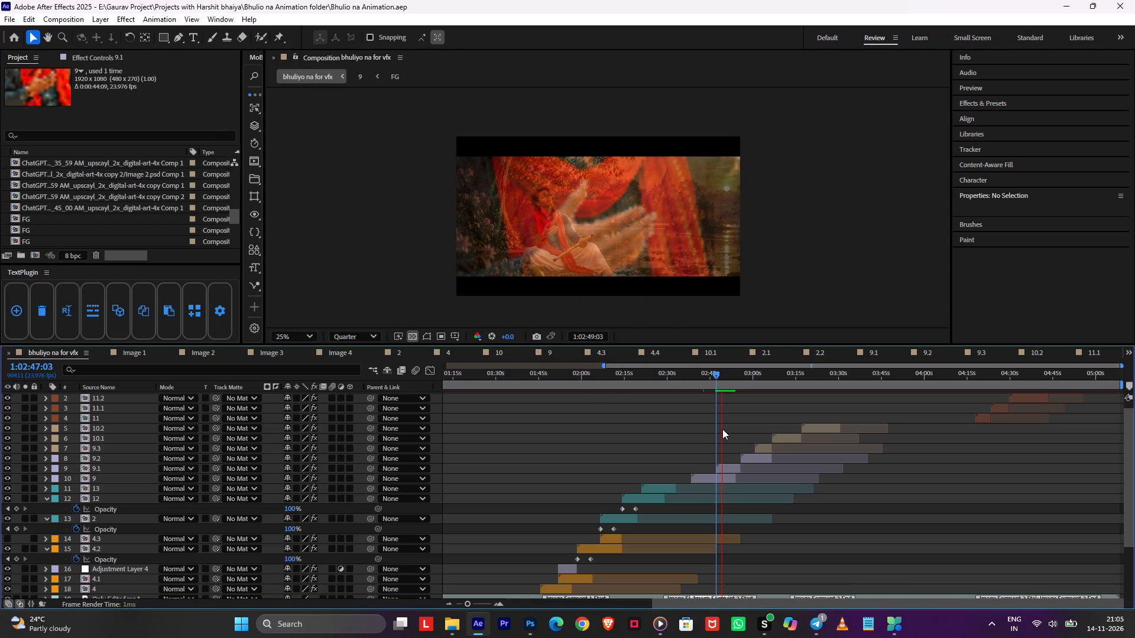
key("space")
Open composition 9.1 and add a null object and a two-node camera with the 35mm preset.
double_click(722, 468)
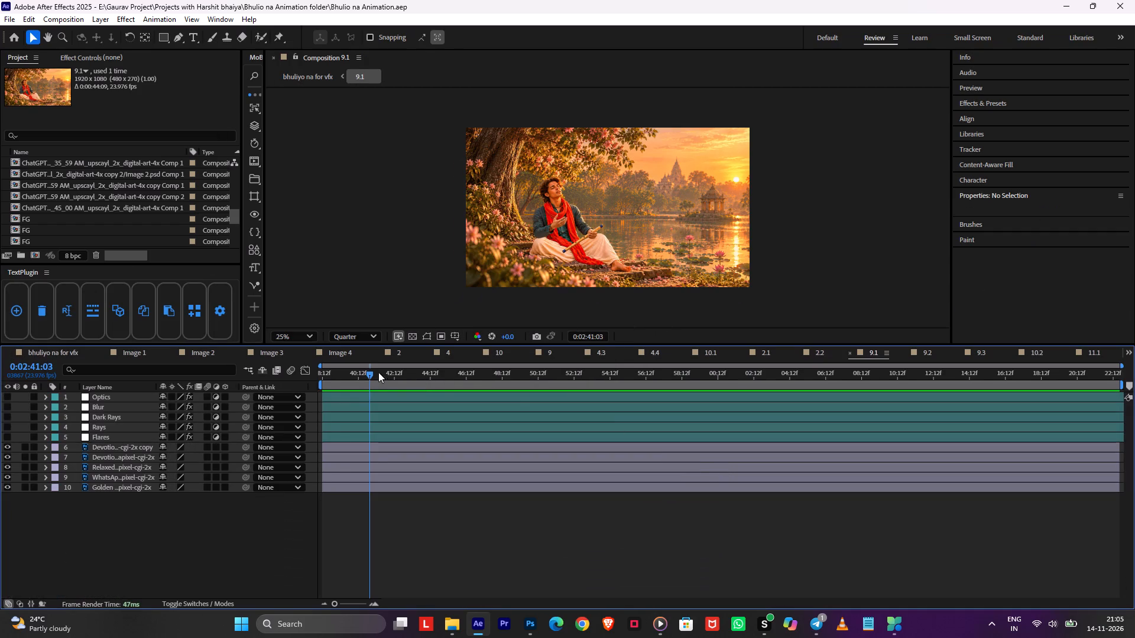
left_click_drag(358, 378, 284, 396)
left_click(344, 401)
key("ctrl+alt+shift+y")
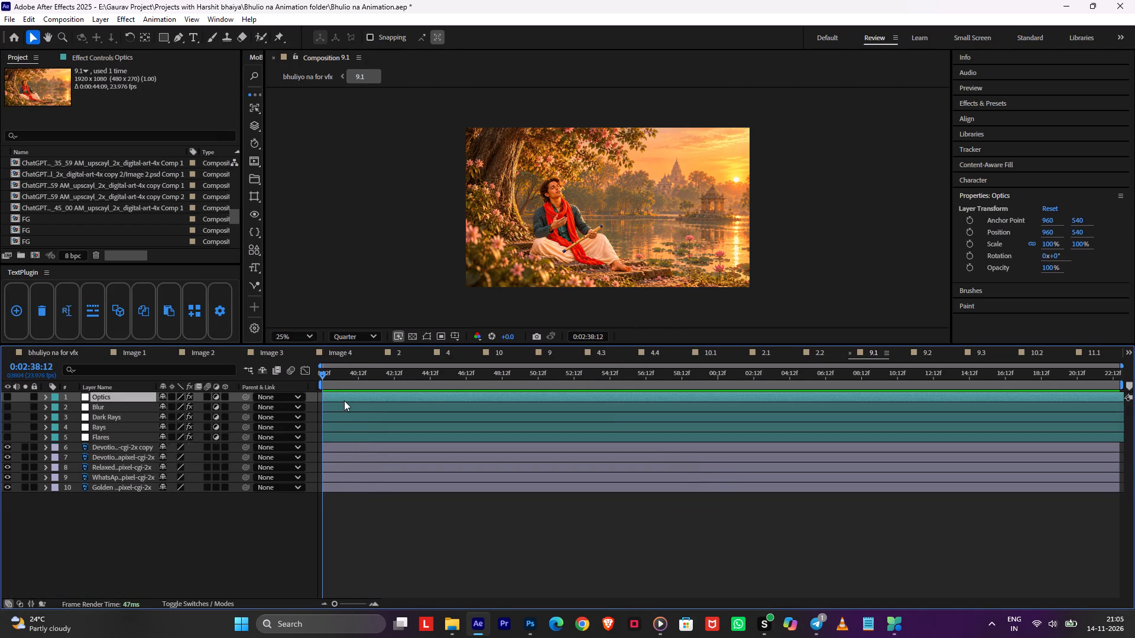
key("ctrl+alt+shift+c")
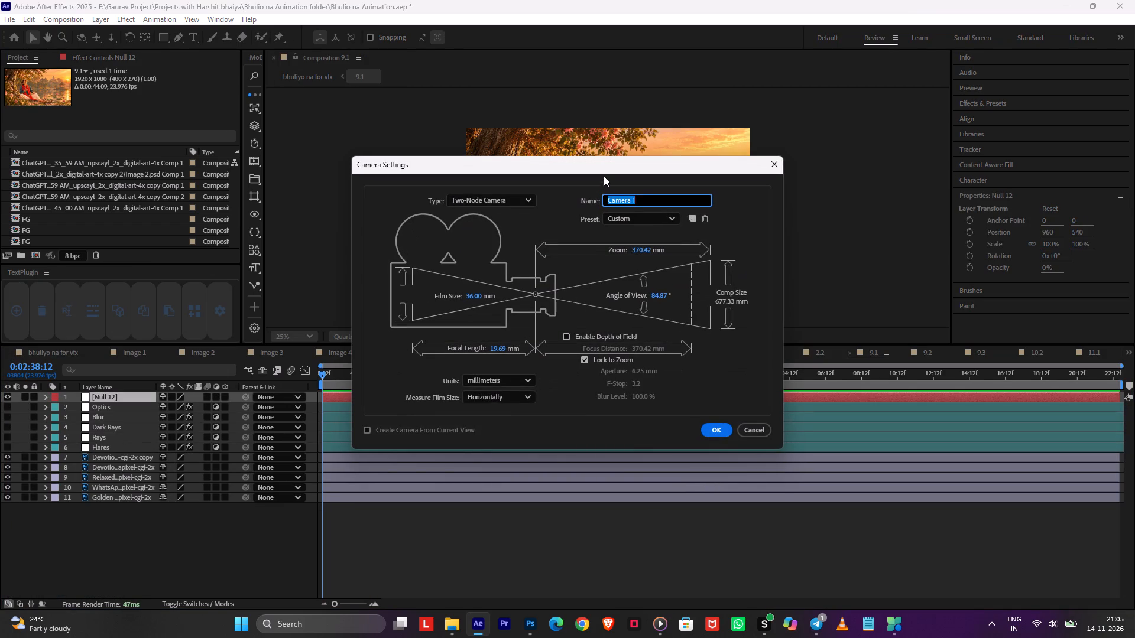
left_click(622, 216)
left_click(627, 311)
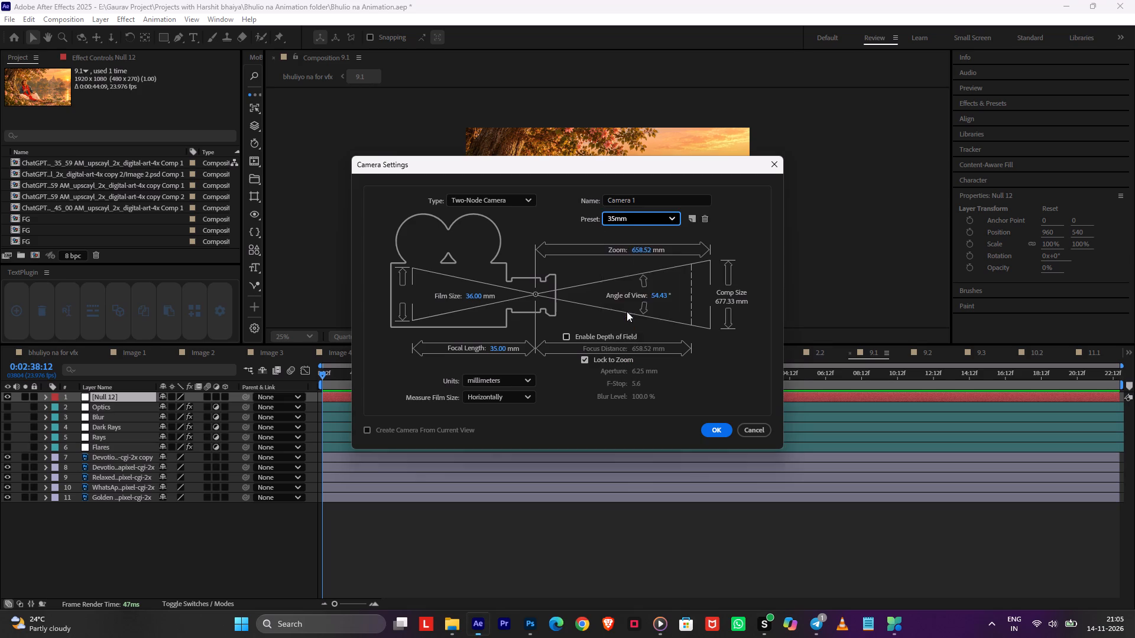
key("Return")
Place composition 9.1's new null above Camera 1, make the null 3D, and parent the camera to it.
left_click_drag(127, 396, 131, 409)
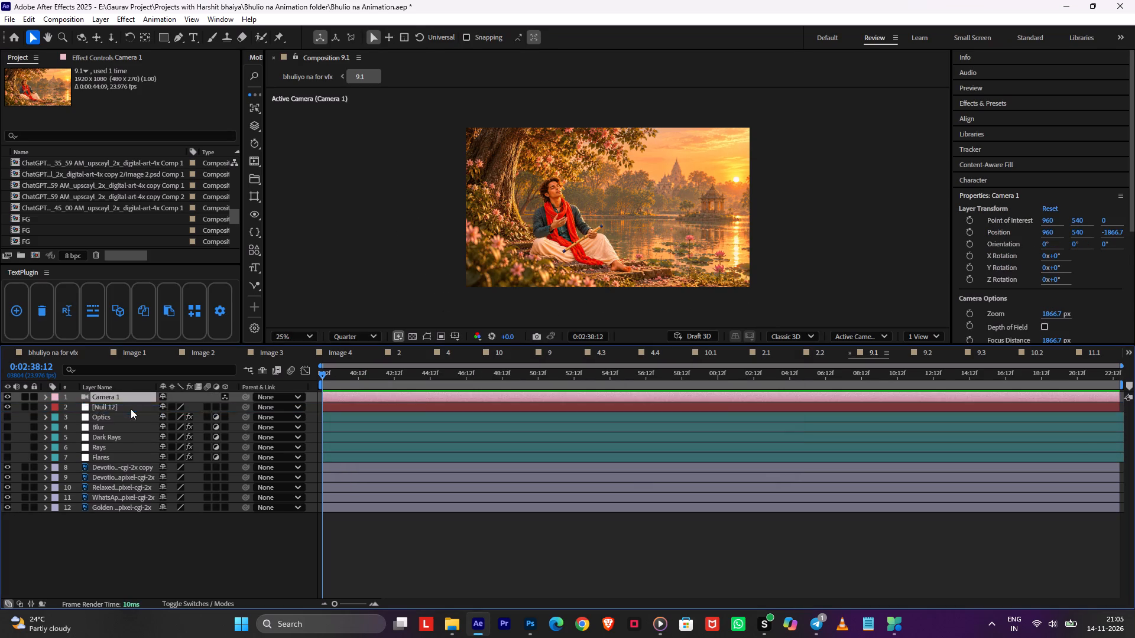
left_click(228, 396)
left_click_drag(244, 406, 236, 401)
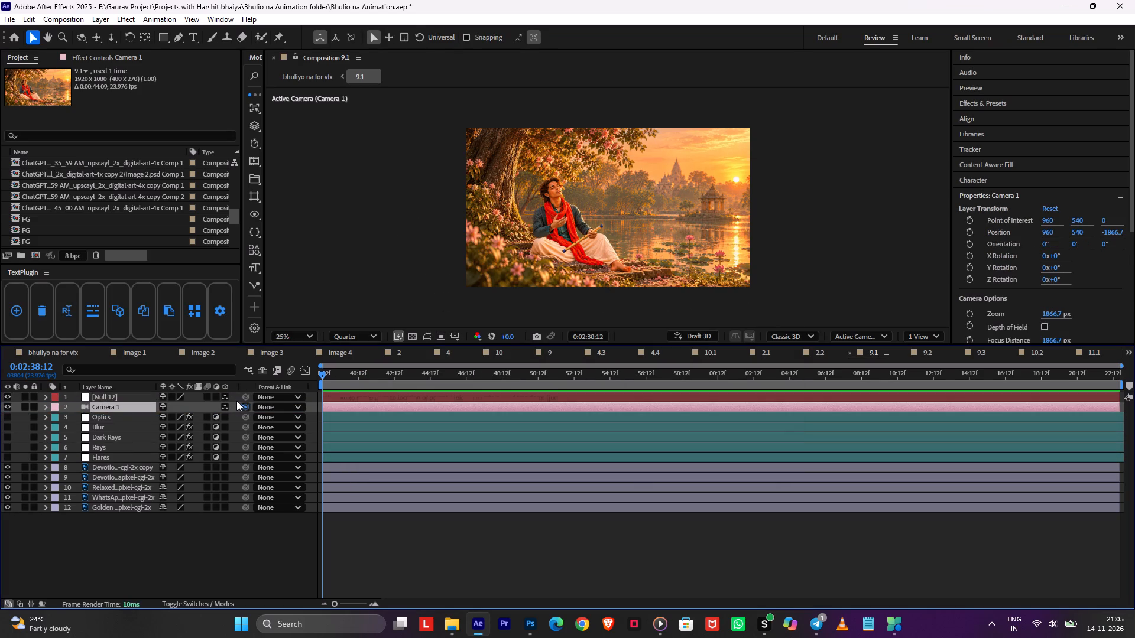
left_click_drag(236, 401, 233, 398)
Pre-compose the four image layers above the Golden background in composition 9.1 as FG, moving all attributes.
left_click(99, 466)
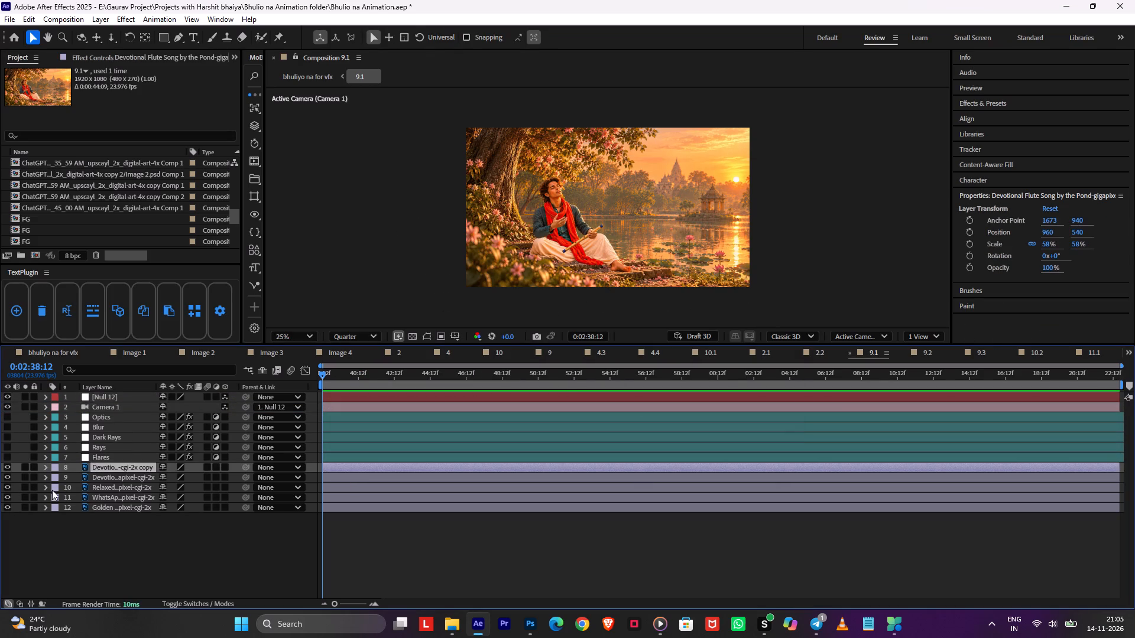
left_click(101, 490, "shift")
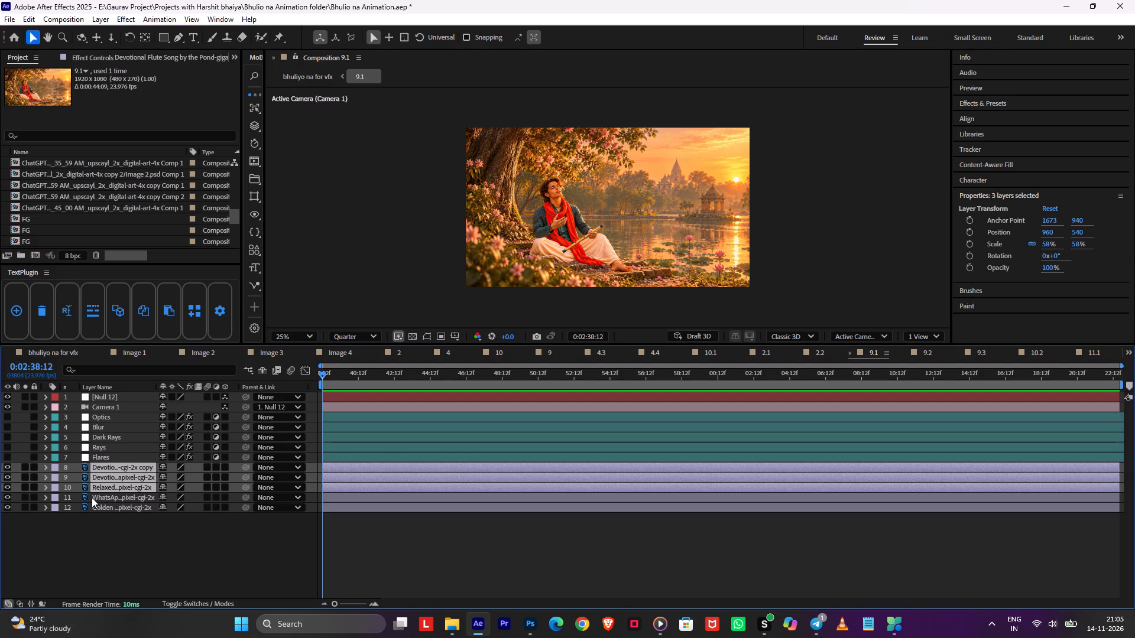
left_click(96, 493, "shift")
double_click(11, 495)
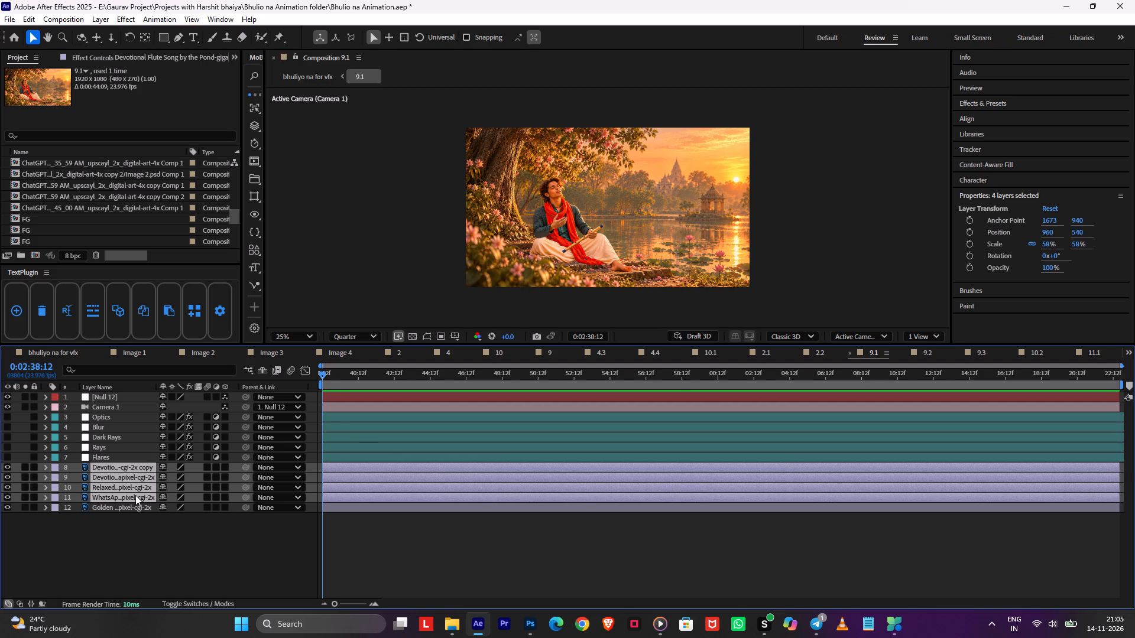
key("ctrl+shift+c")
type("FG")
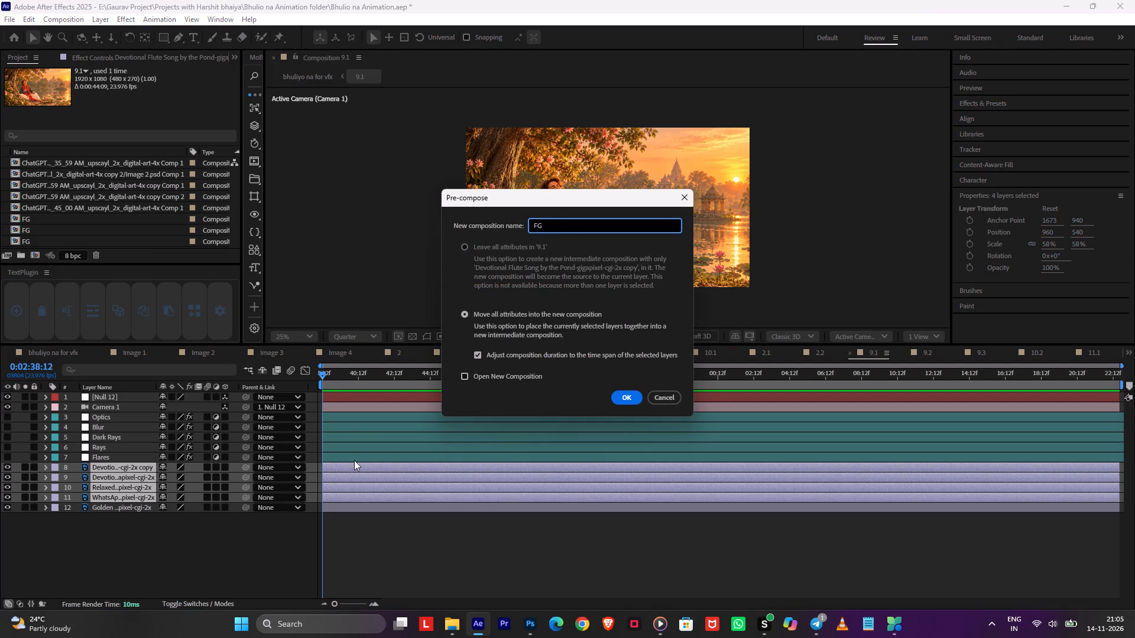
key("Return")
Copy the FG layer from composition 9 and paste it above the FG layer in composition 9.1.
key("Tab")
left_click(532, 436)
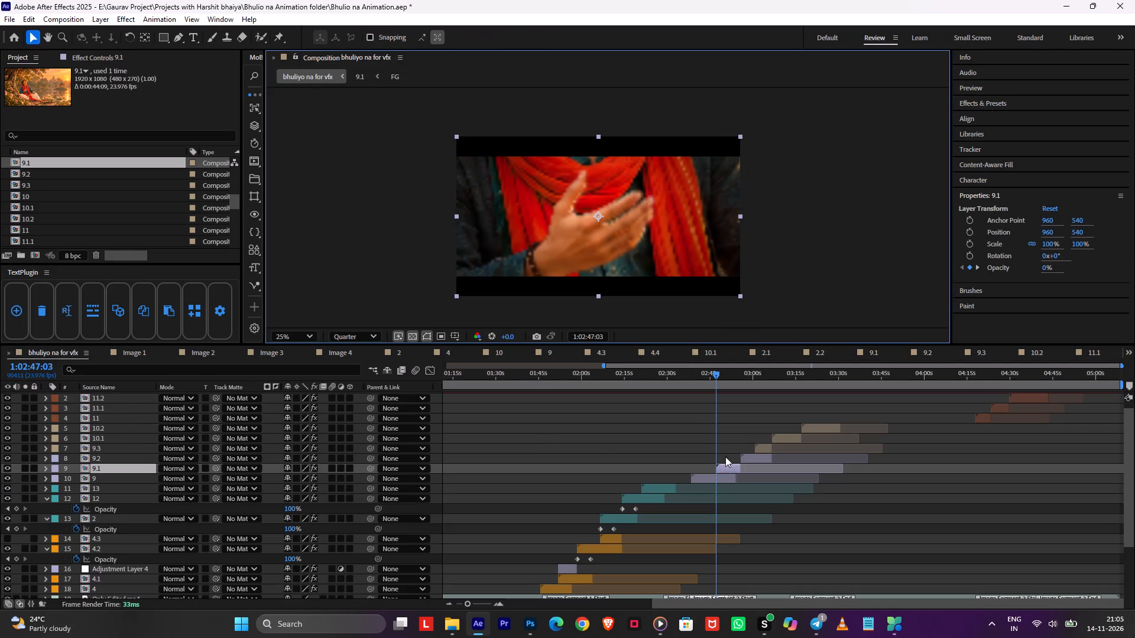
double_click(721, 475)
left_click(632, 480)
key("ctrl+c")
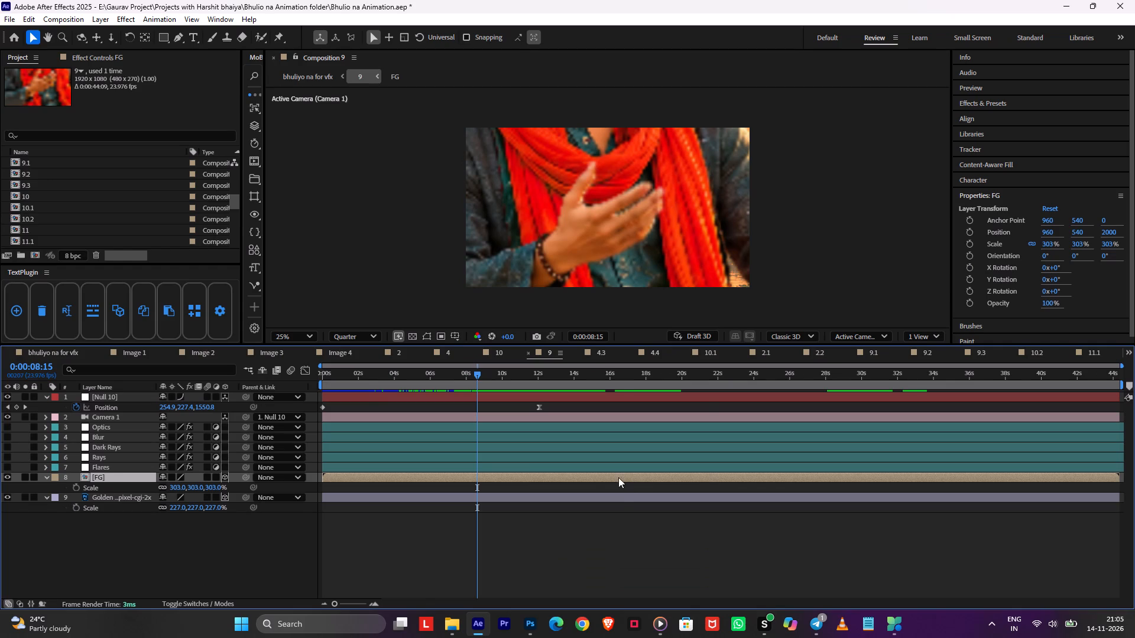
key("Tab")
left_click(546, 476)
double_click(713, 466)
left_click(616, 464)
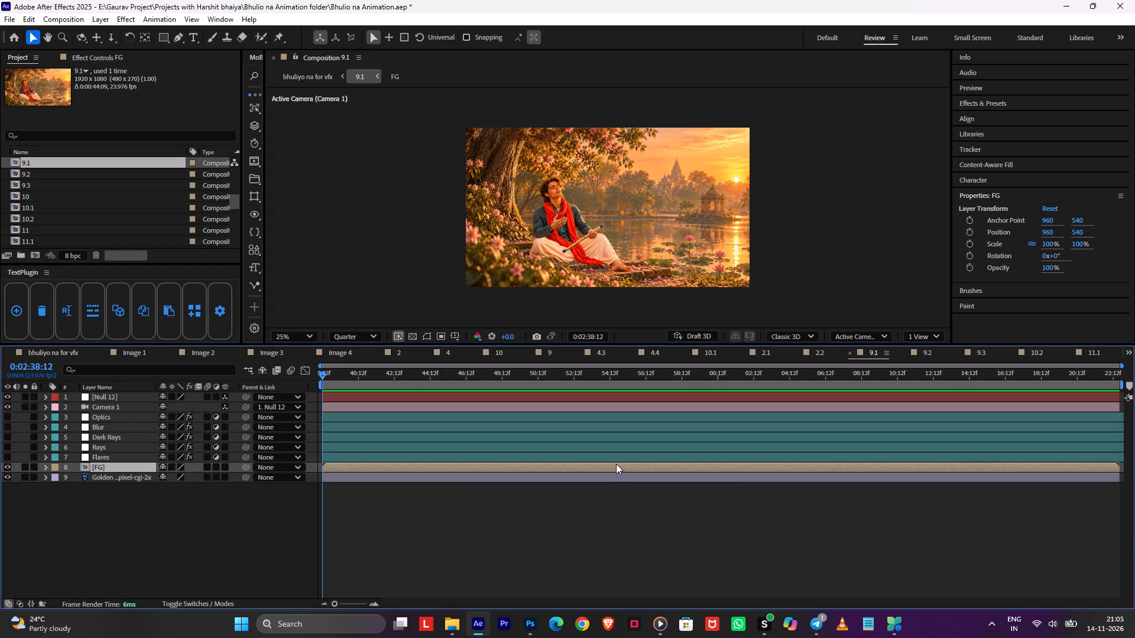
key("ctrl+v")
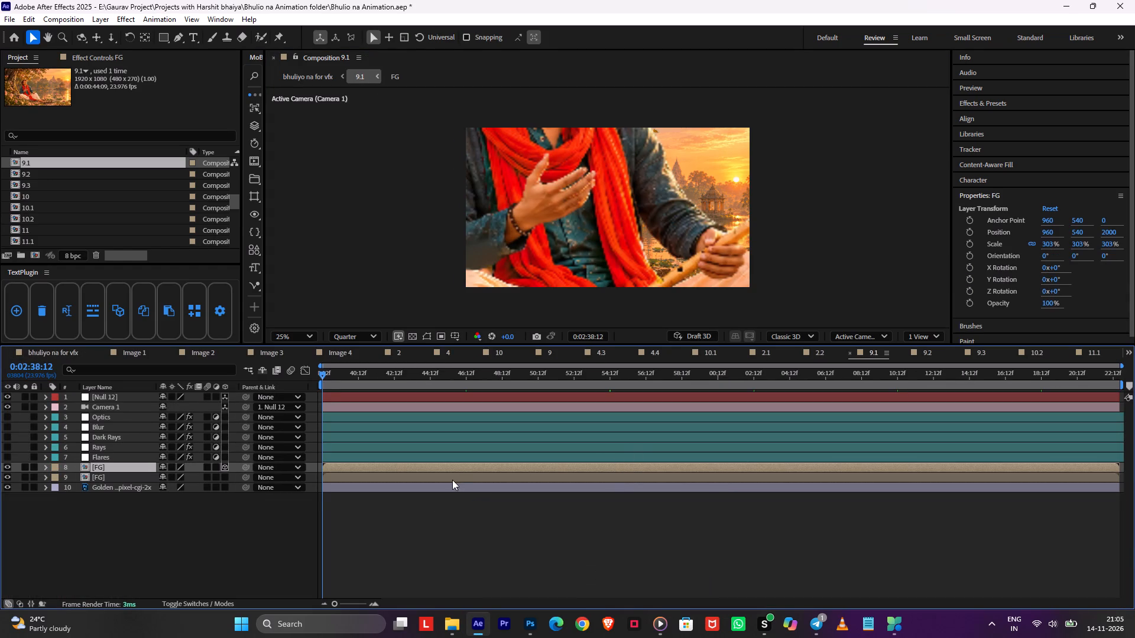
Duplicate the pasted FG composition in the project, replace the upper FG layer in 9.1 with the copy, and hide the lower FG layer.
right_click(454, 466)
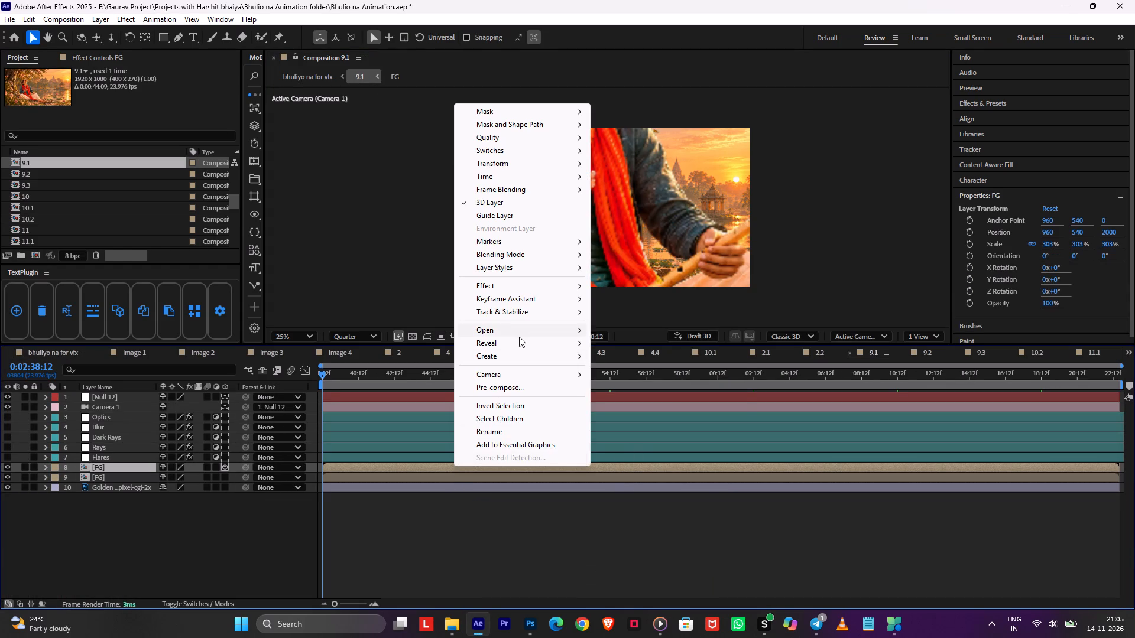
left_click(631, 352)
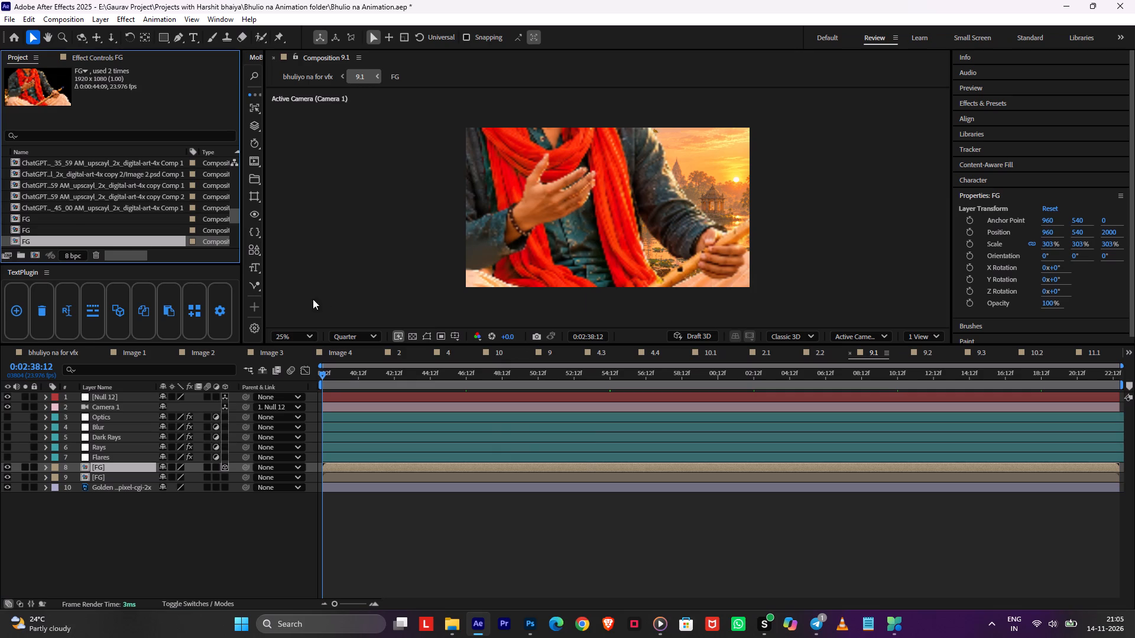
key("ctrl+d")
left_click_drag(35, 162, 113, 467)
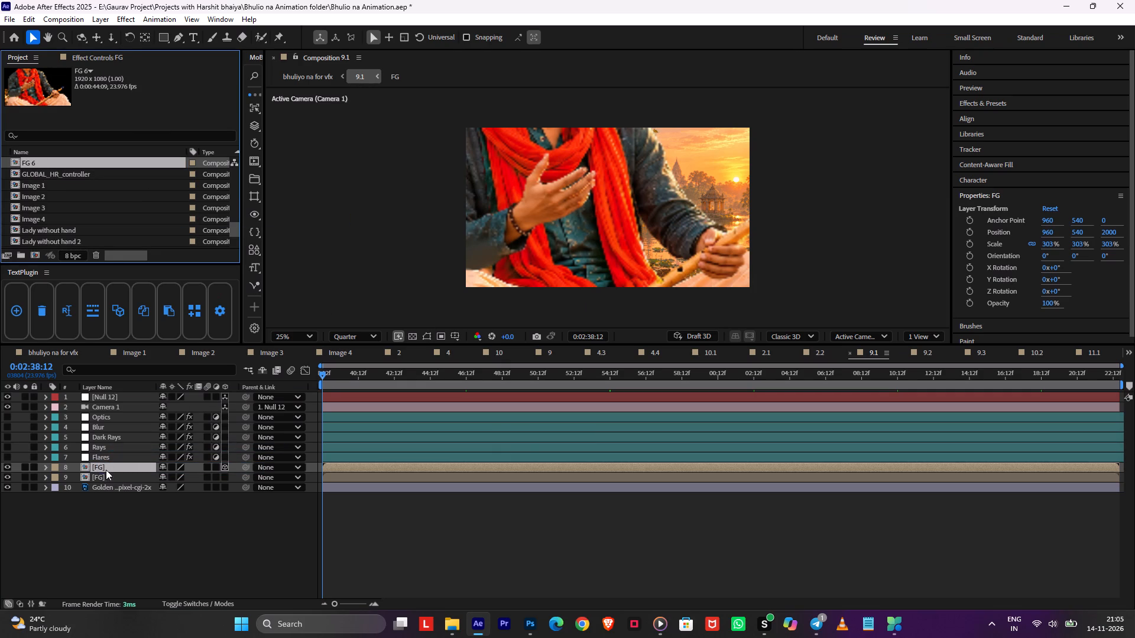
left_click(11, 481)
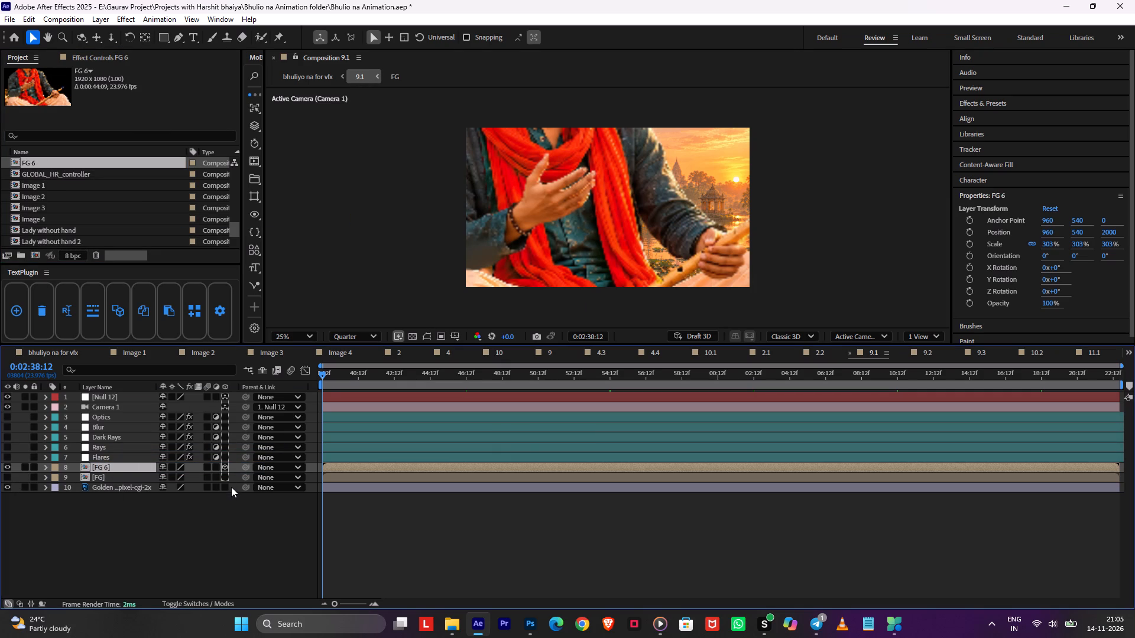
Make the Golden background layer in composition 9.1 3D and set its Z position to 3000.
left_click(225, 484)
left_click(132, 486, "shift")
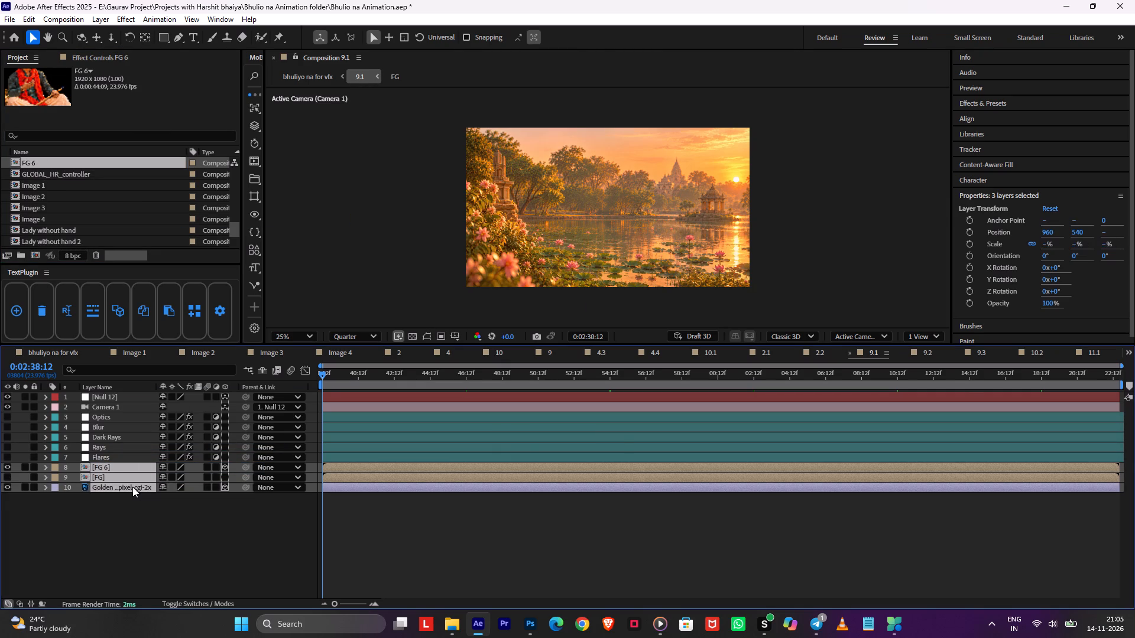
left_click(132, 503)
left_click(128, 487)
key("p")
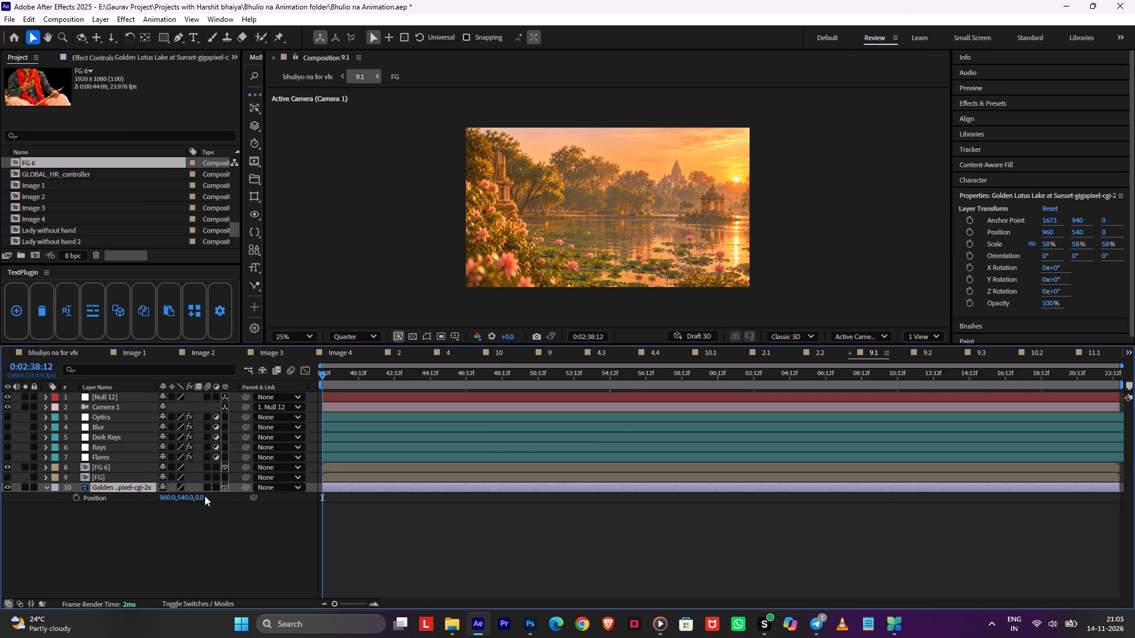
left_click(205, 496)
left_click(203, 499)
key("3")
key("0")
type("00")
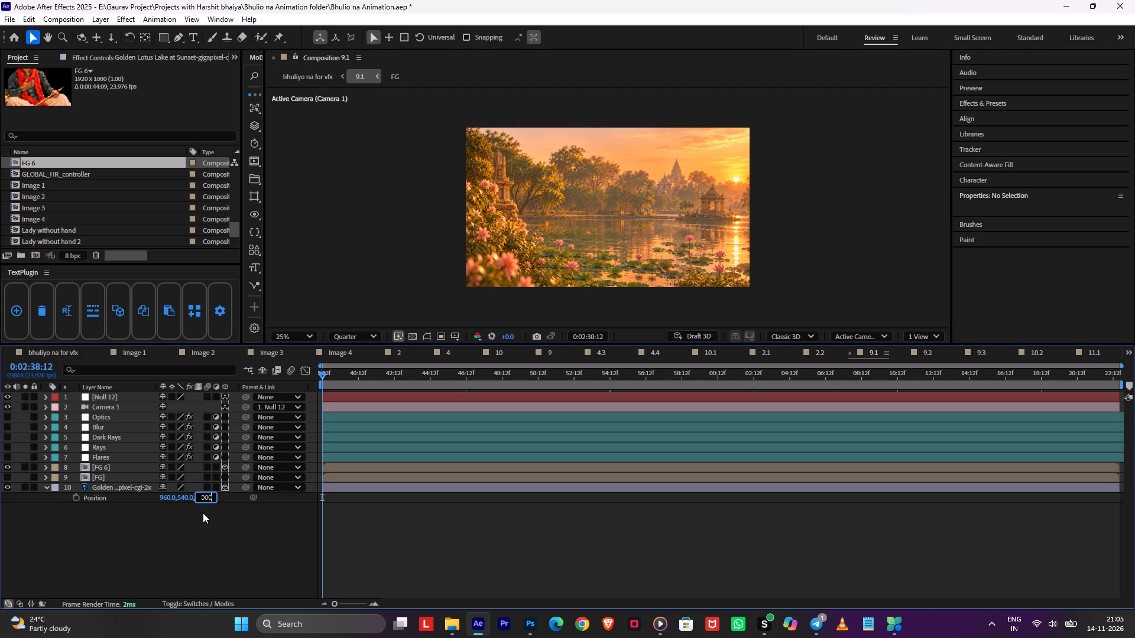
left_click(202, 513)
Scale the Golden background up to about 172% and the FG 6 foreground layer down to about 210%.
left_click(111, 480)
left_click(111, 486)
key("s")
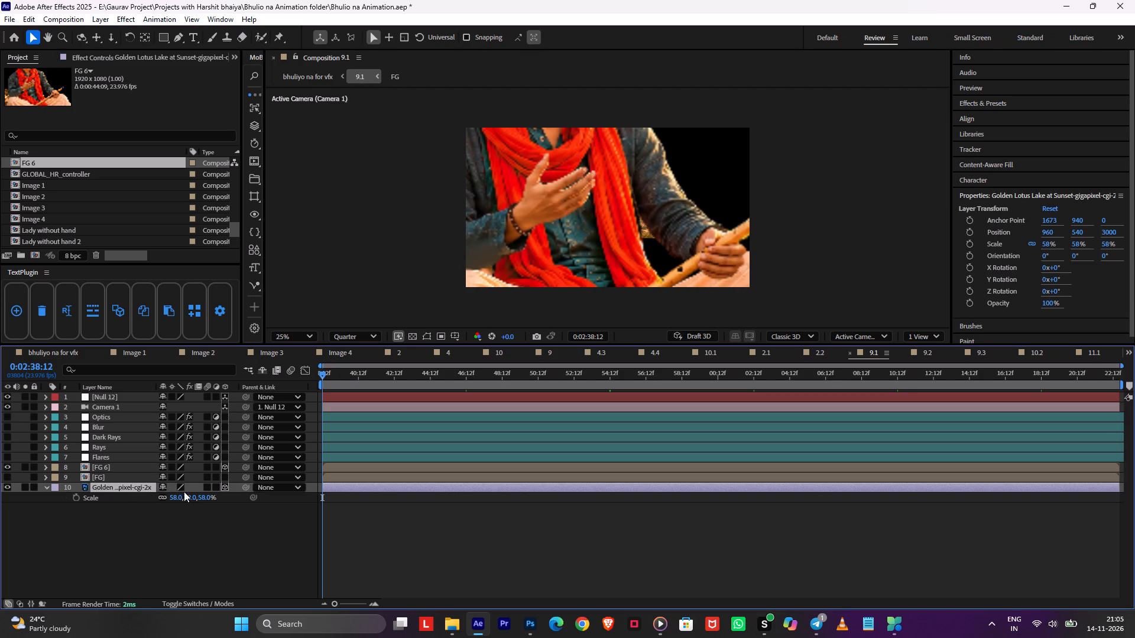
left_click_drag(181, 496, 241, 488)
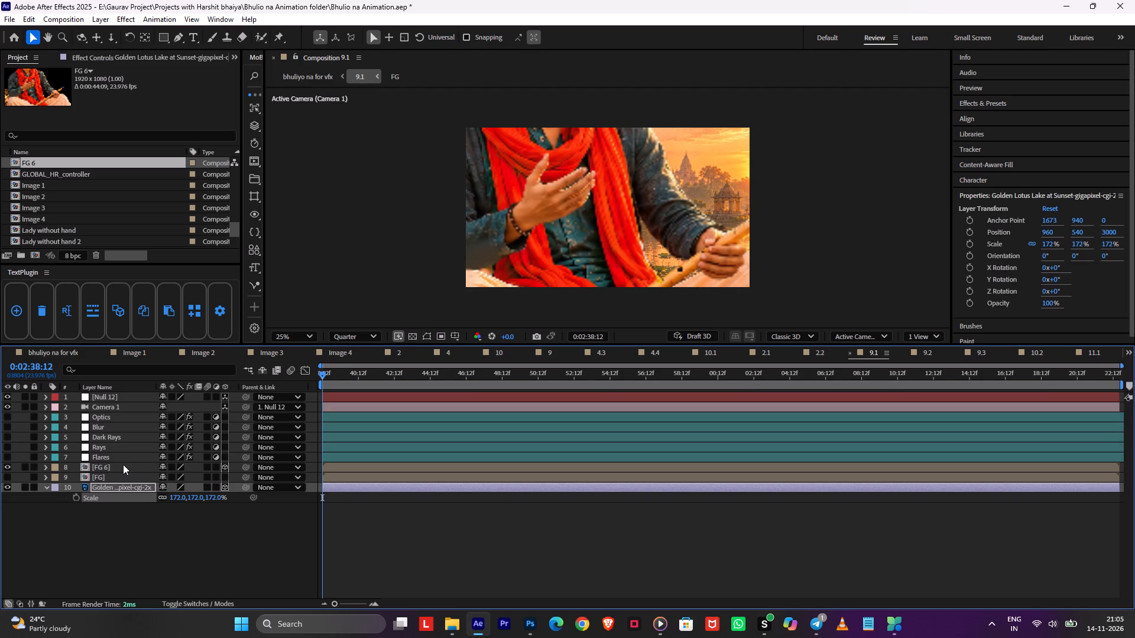
left_click(121, 465)
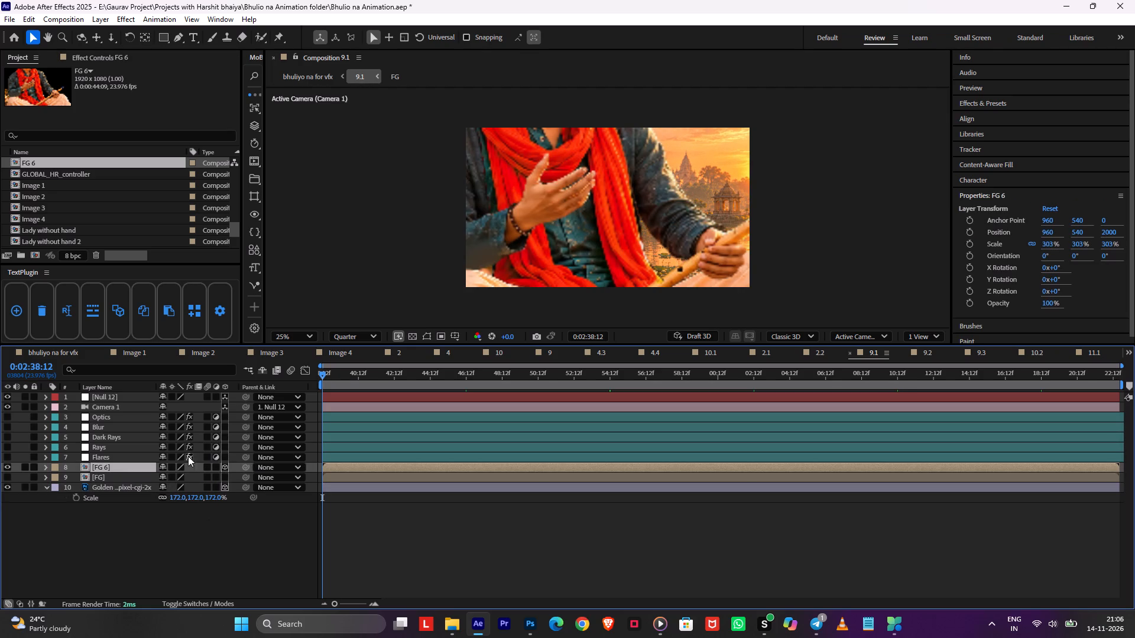
key("s")
left_click_drag(213, 479, 184, 481)
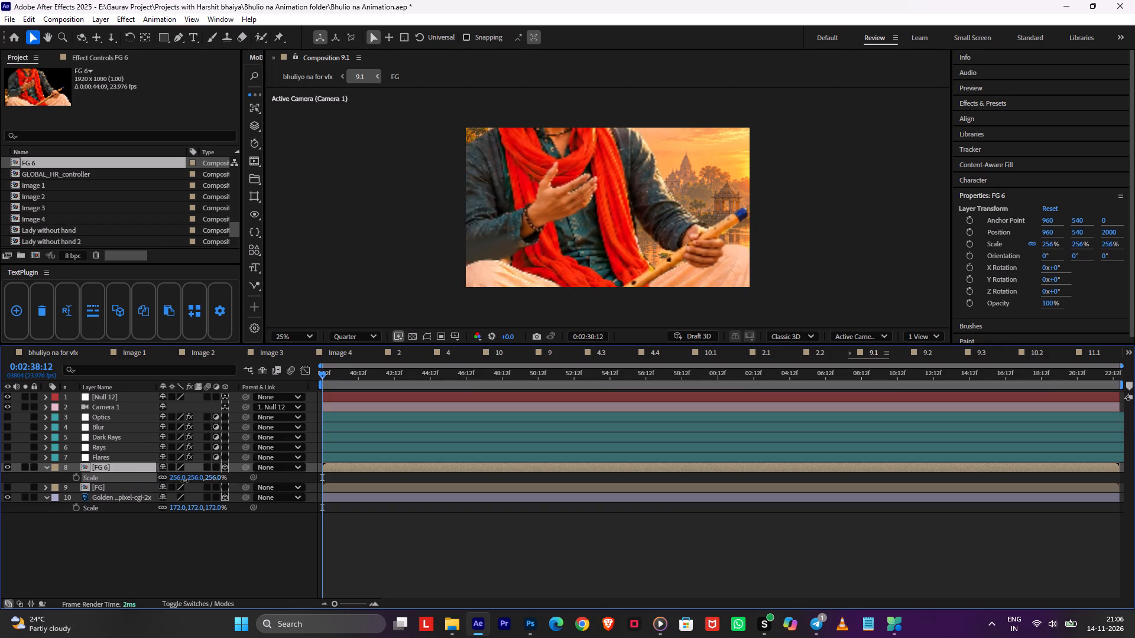
left_click_drag(184, 481, 164, 485)
Look into the FG 6 composition, return to 9.1 and save, and raise the Golden background's scale to about 183%.
double_click(345, 464)
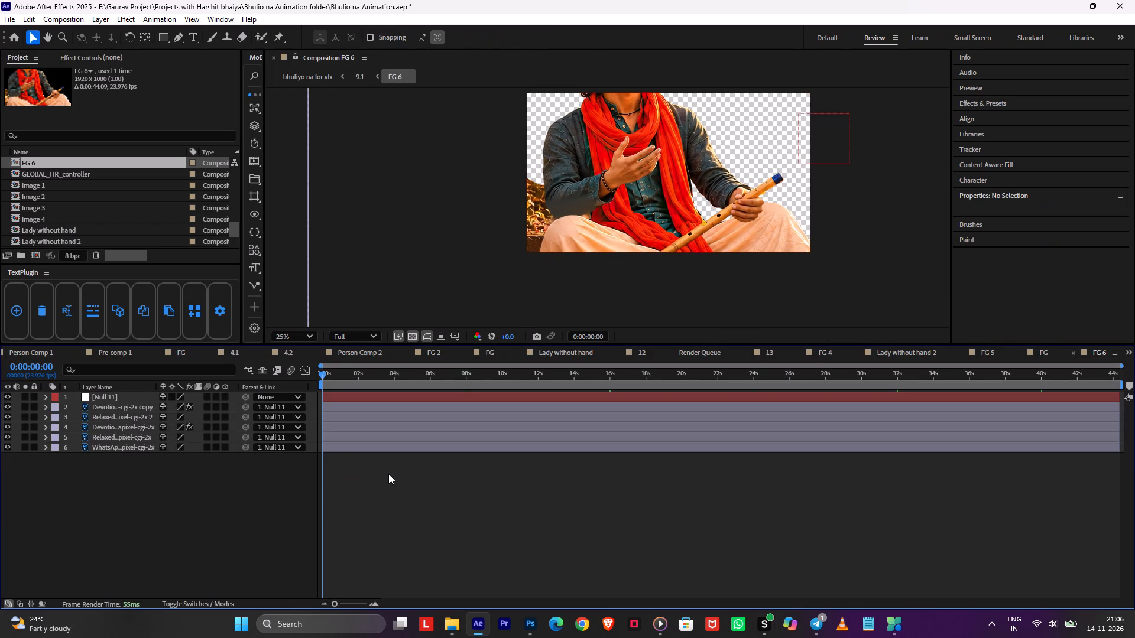
key("Tab")
left_click(318, 474)
key("ctrl+s")
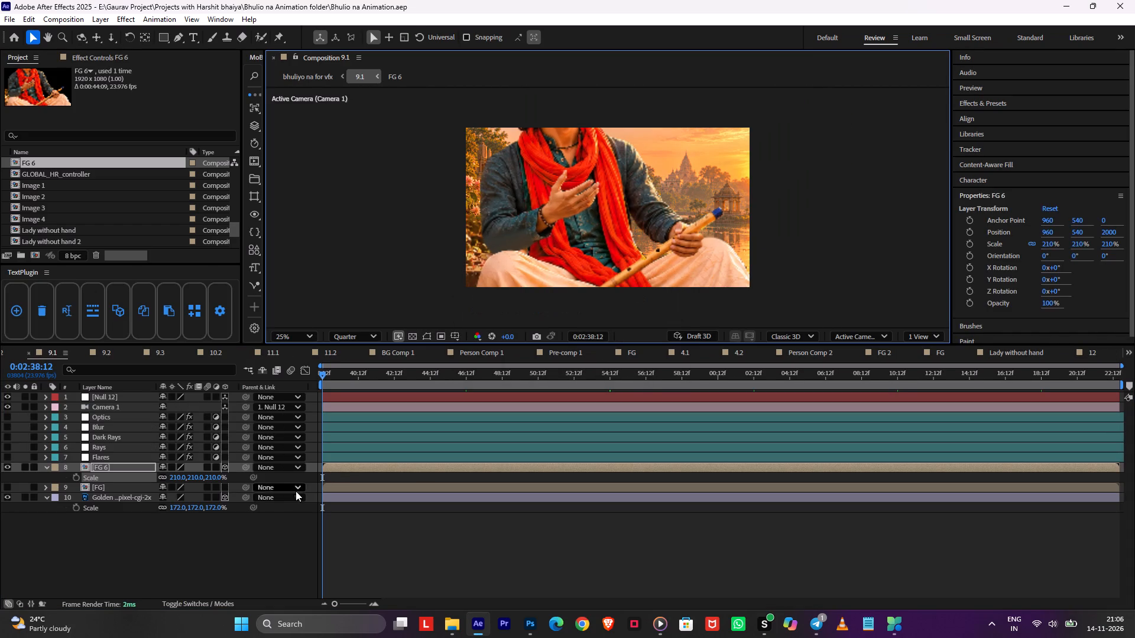
left_click_drag(211, 507, 218, 507)
Enable position keyframes on Null 12 at the start of composition 9.1 and set its position to about 1214, 749, 744.
left_click(346, 399)
key("p")
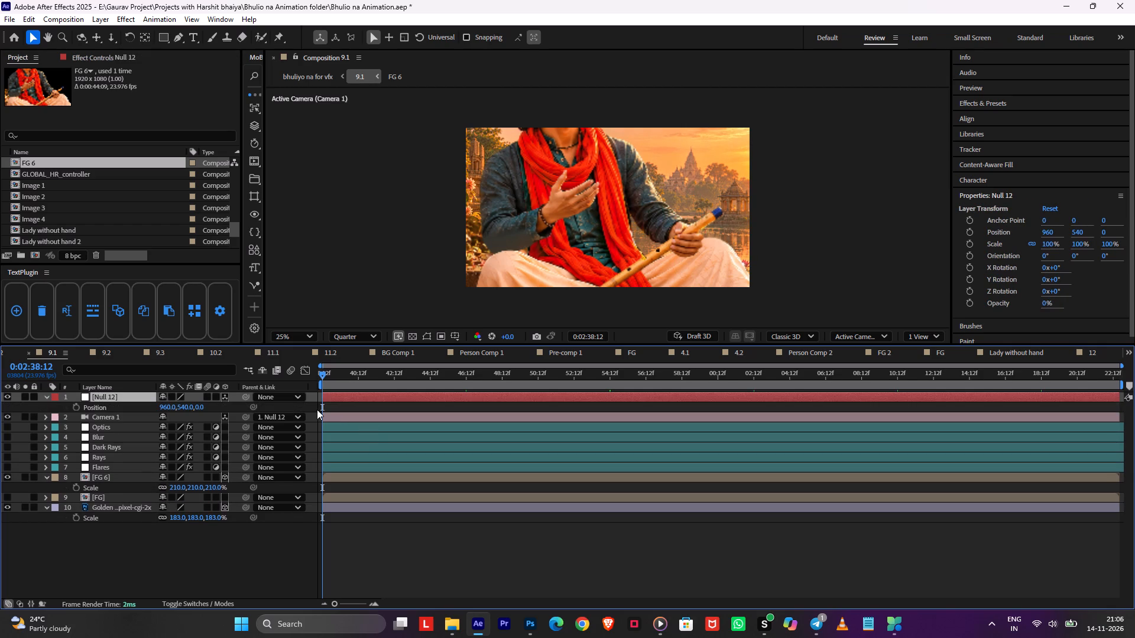
left_click(74, 410)
left_click_drag(197, 409, 630, 401)
left_click_drag(166, 407, 168, 407)
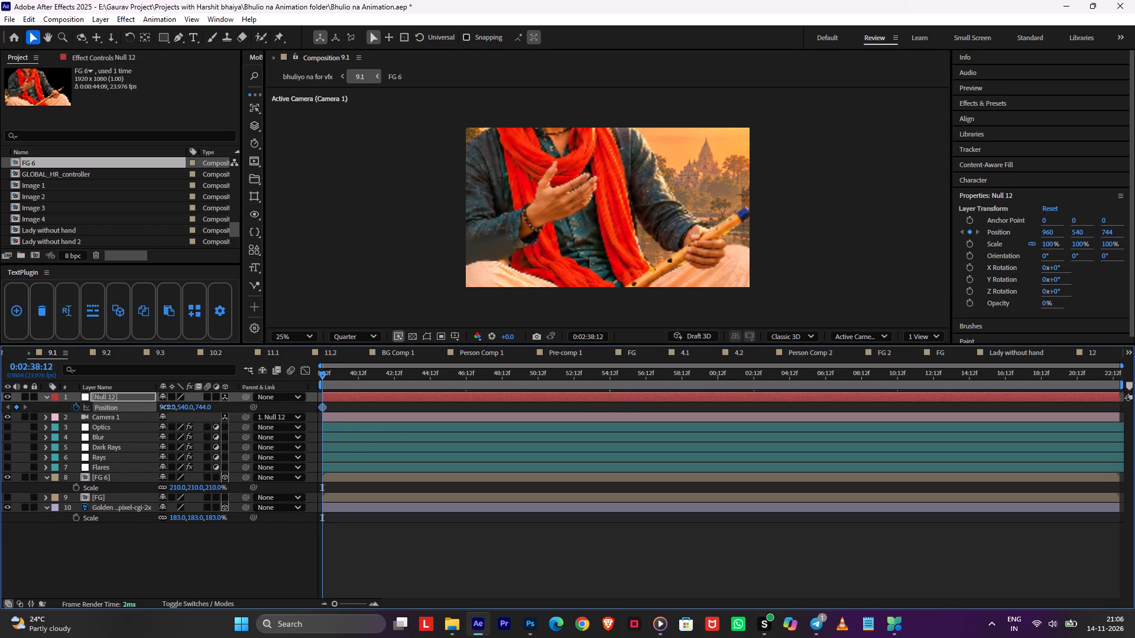
left_click_drag(168, 407, 315, 405)
left_click_drag(187, 406, 400, 392)
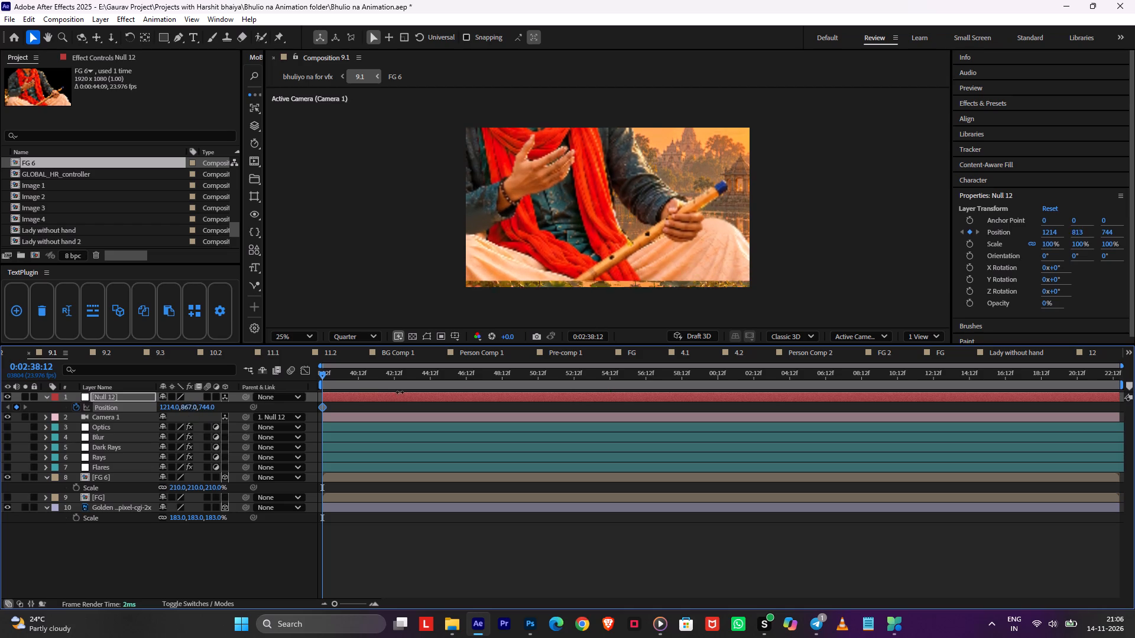
left_click_drag(400, 392, 286, 432)
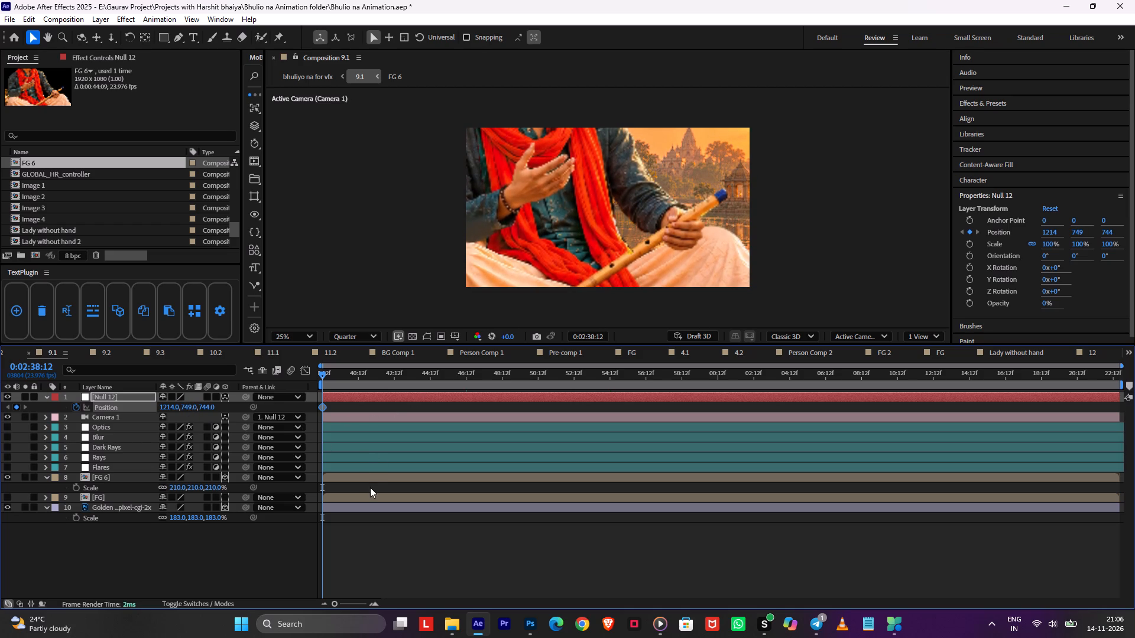
Inside FG 6, reduce Null 11's scale to 188% and reposition it to about 1444, 213; return to 9.1 and save.
double_click(365, 475)
key("Tab")
left_click(406, 400)
key("s")
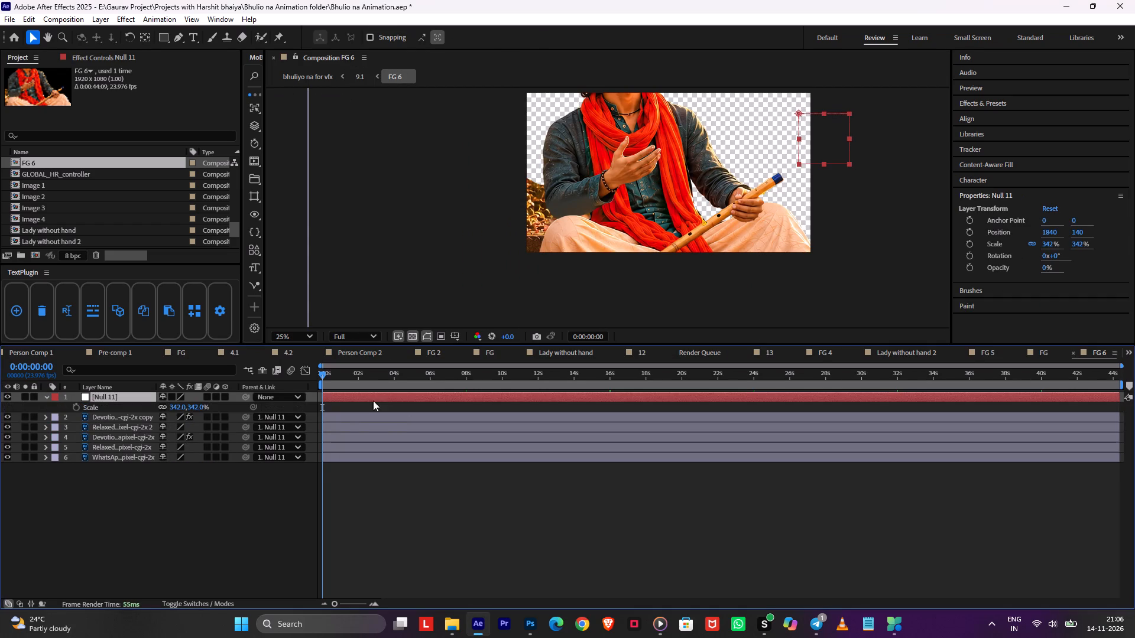
left_click_drag(200, 406, 109, 406)
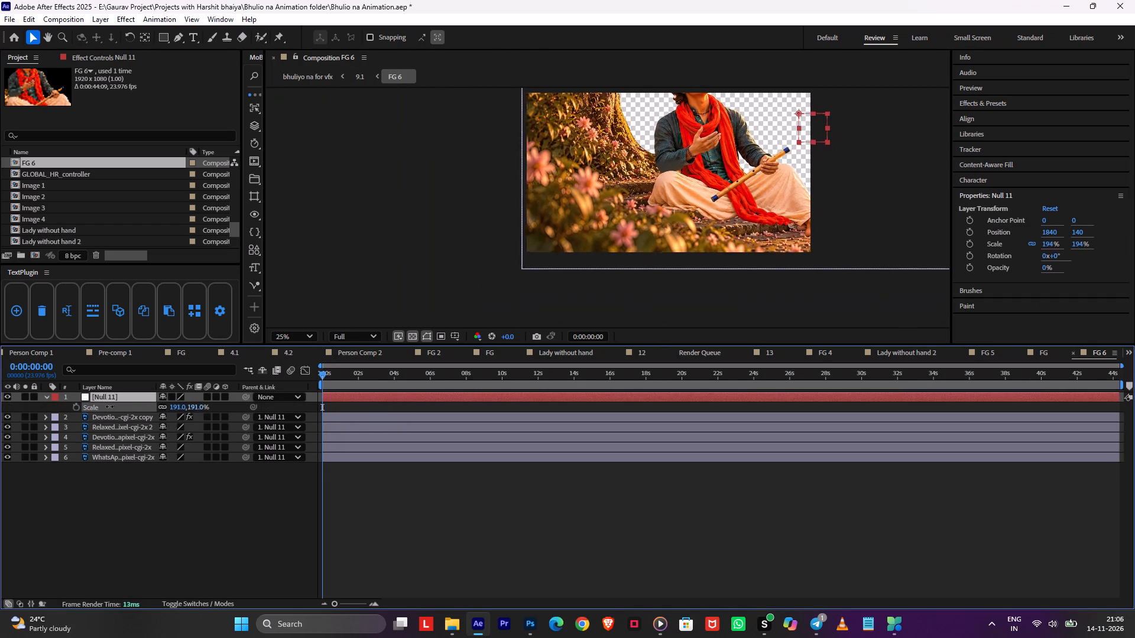
left_click_drag(109, 406, 109, 406)
key("p")
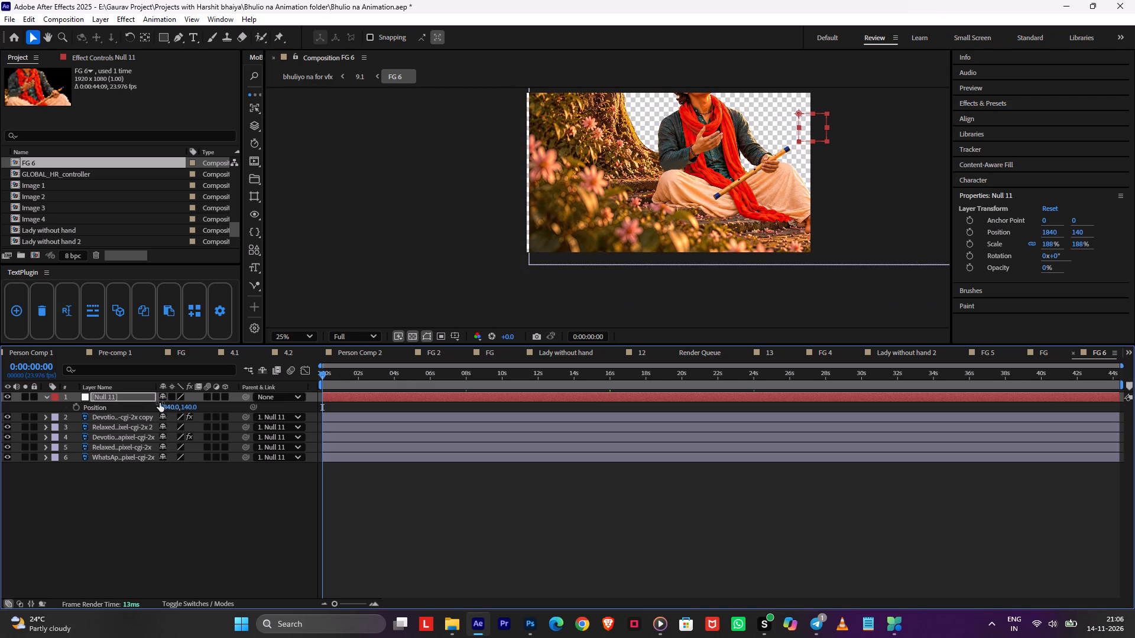
left_click_drag(165, 407, 0, 413)
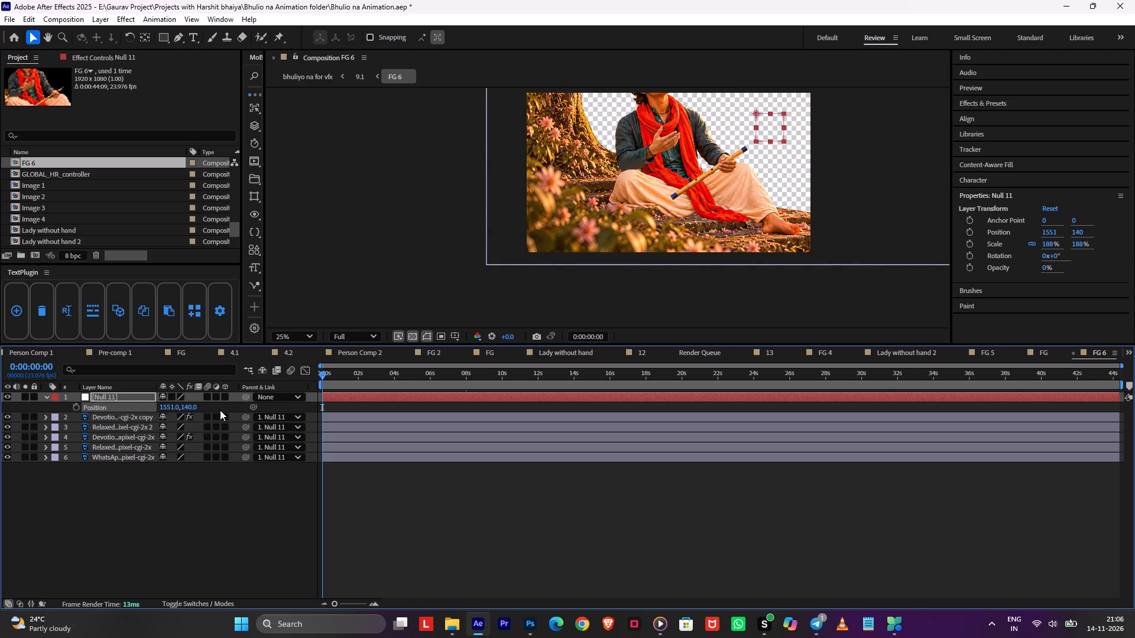
left_click_drag(170, 409, 113, 415)
left_click_drag(190, 408, 187, 410)
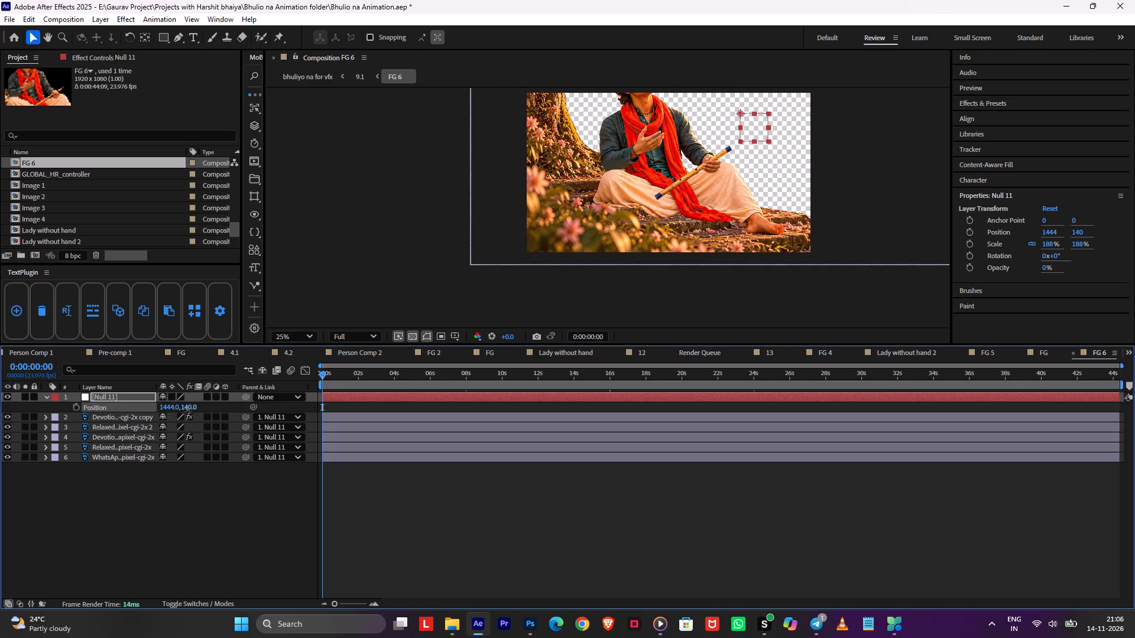
left_click_drag(187, 410, 228, 414)
key("Tab")
left_click(156, 411)
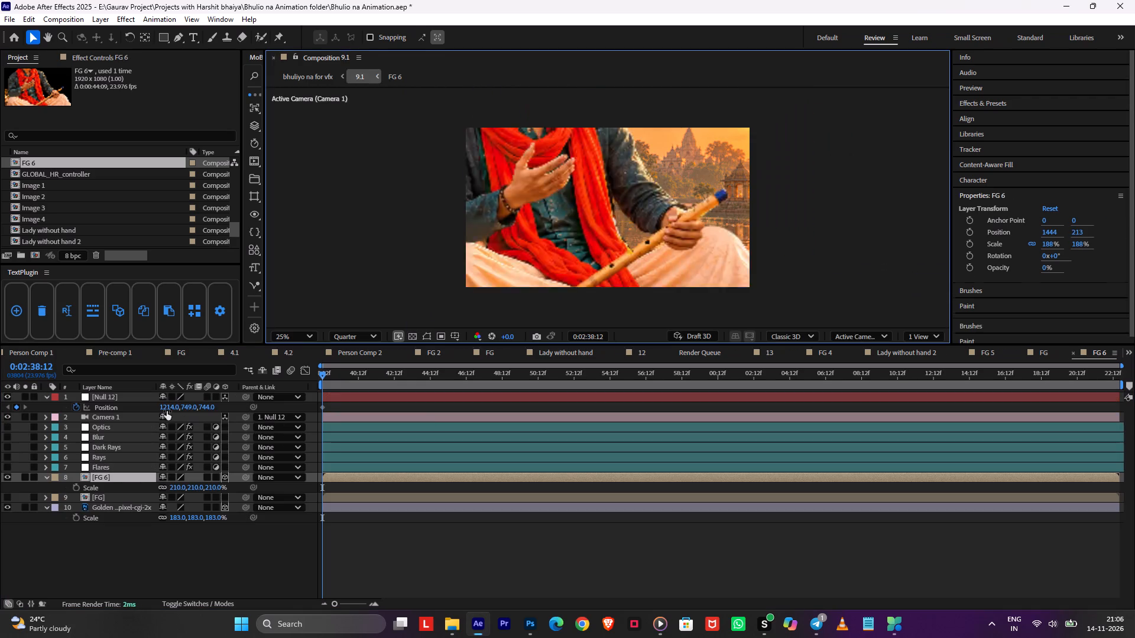
key("ctrl+s")
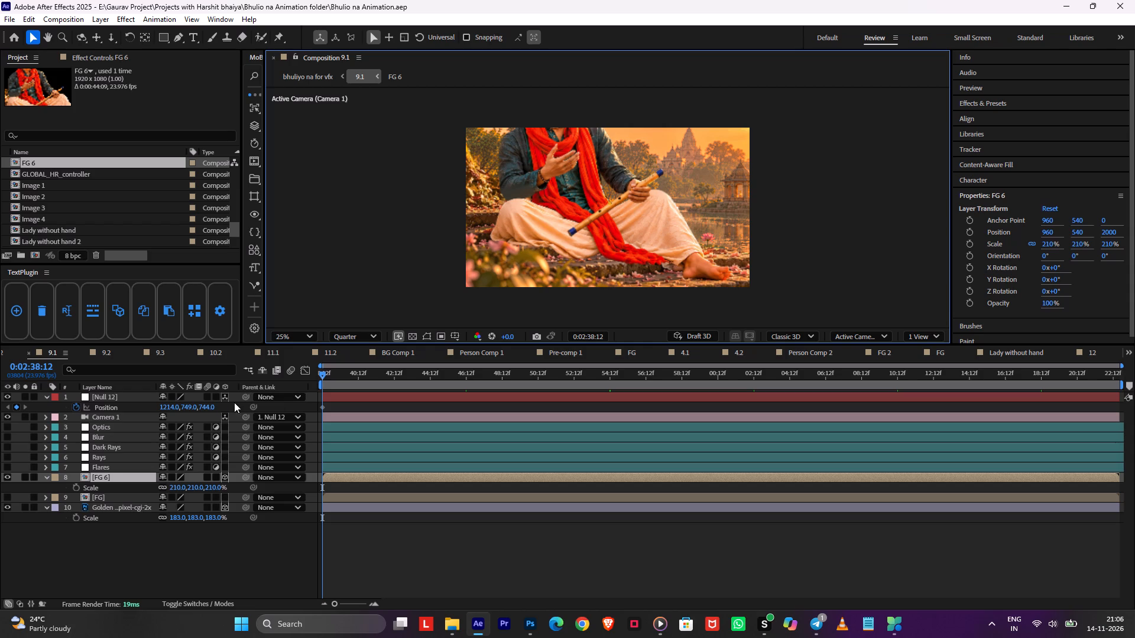
Push Null 12's starting Z position to about 1743 and keyframe its Y position at about 557 at 0:02:51:02.
left_click_drag(212, 408, 780, 386)
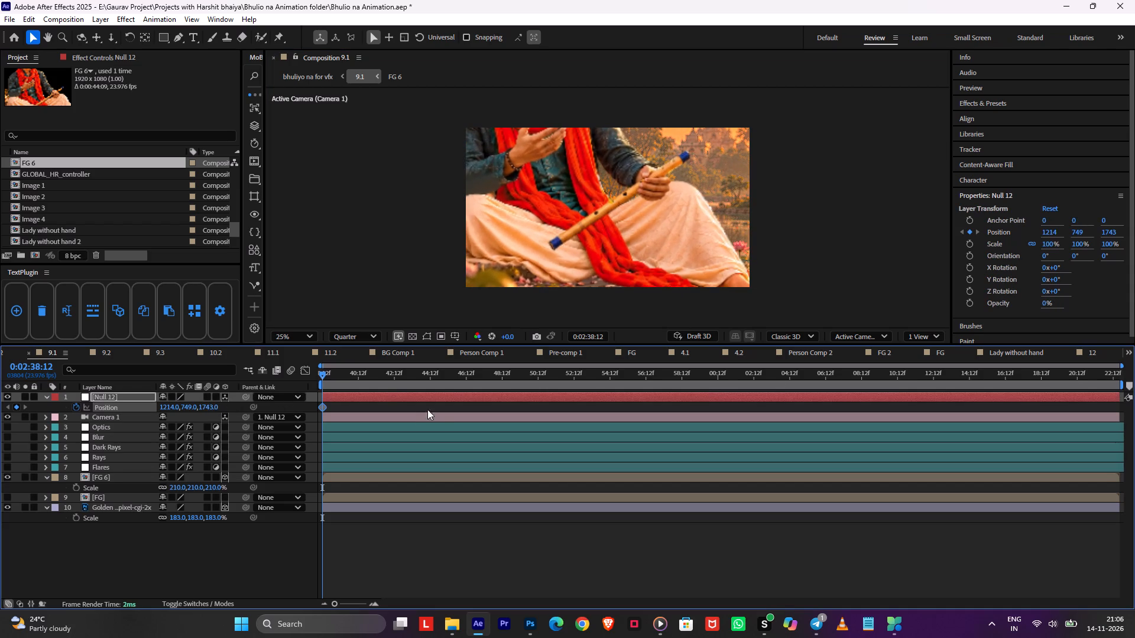
left_click_drag(398, 380, 576, 376)
left_click_drag(193, 408, 37, 448)
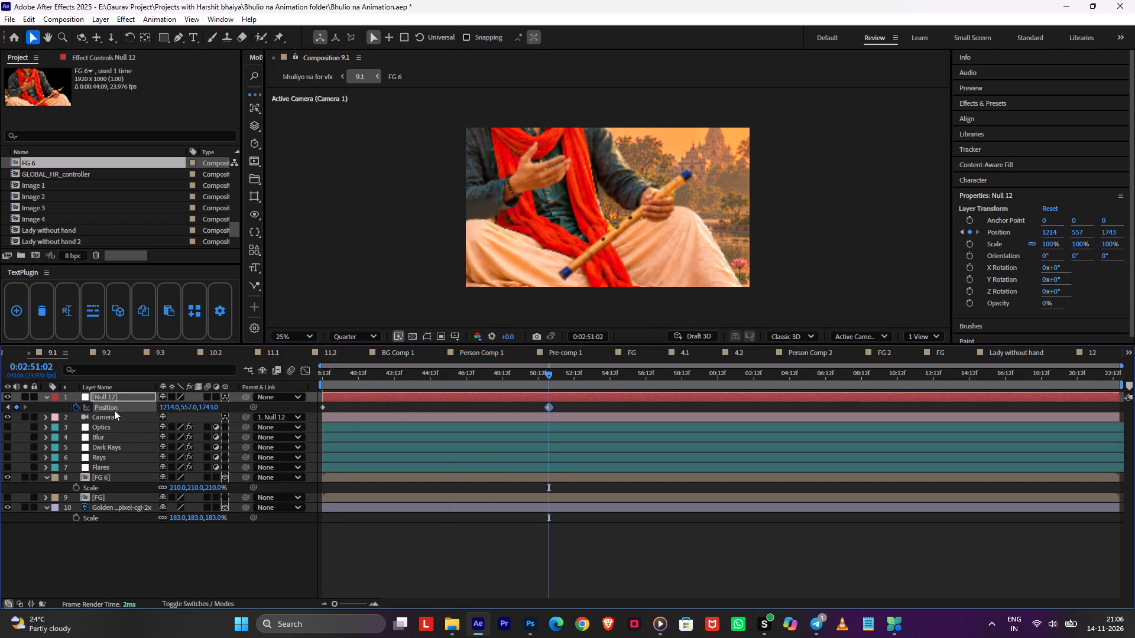
Select both of Null 12's position keyframes and push their Z value forward together to about 2159.
left_click(112, 409)
left_click_drag(210, 409, 351, 402)
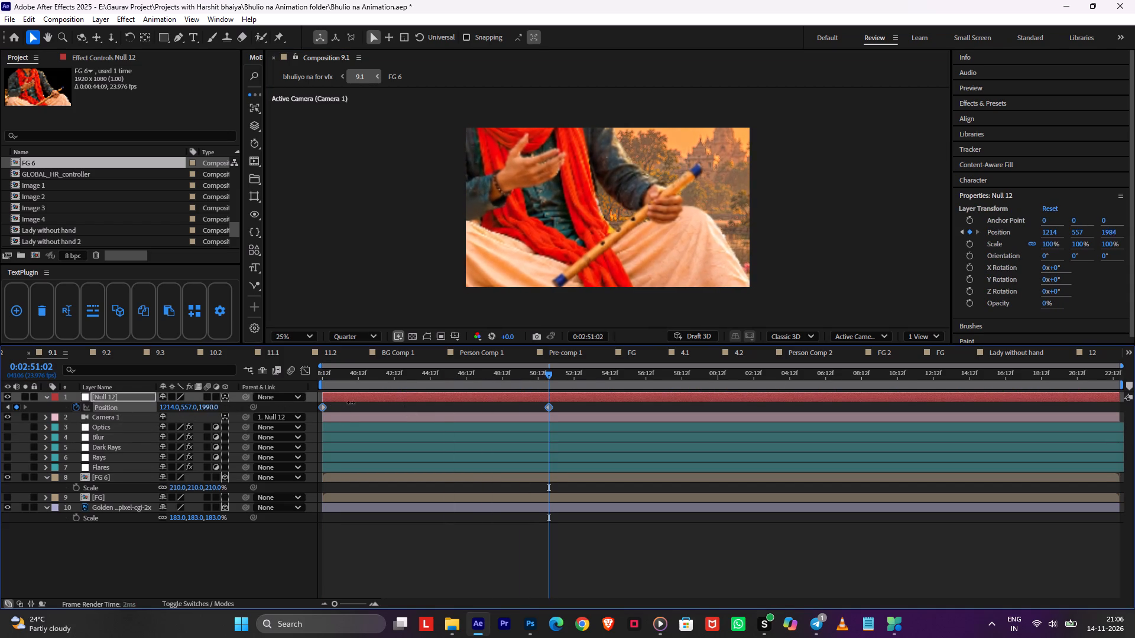
left_click_drag(351, 402, 443, 396)
left_click(397, 406)
Change Null 12's keyframe at 0:02:51:02 to about X 1263 and Z 2346, and apply Easy Ease to it.
left_click_drag(209, 408, 212, 408)
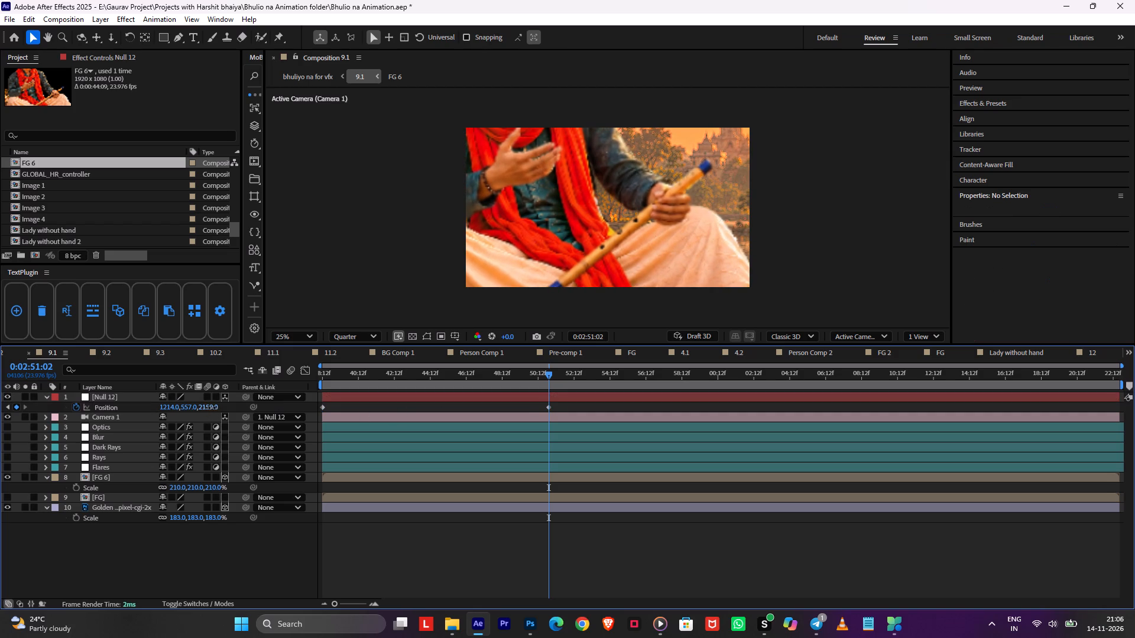
left_click_drag(212, 408, 241, 407)
left_click_drag(160, 407, 187, 405)
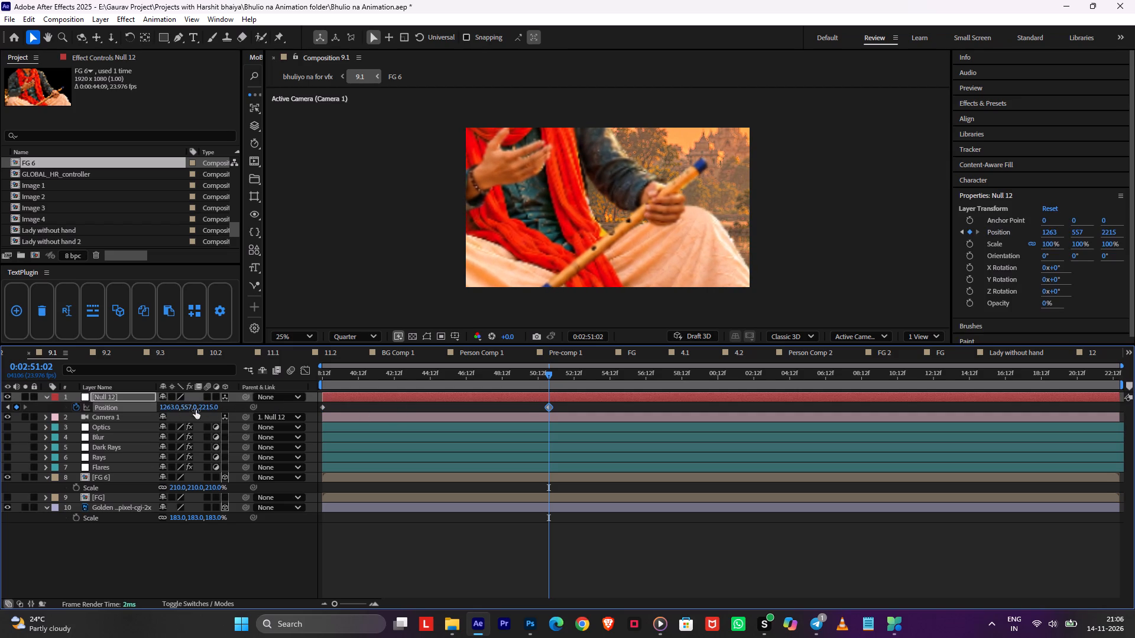
left_click_drag(209, 409, 287, 409)
key("F9")
Preview the camera move from the start of composition 9.1 and save the project.
left_click_drag(332, 382, 297, 389)
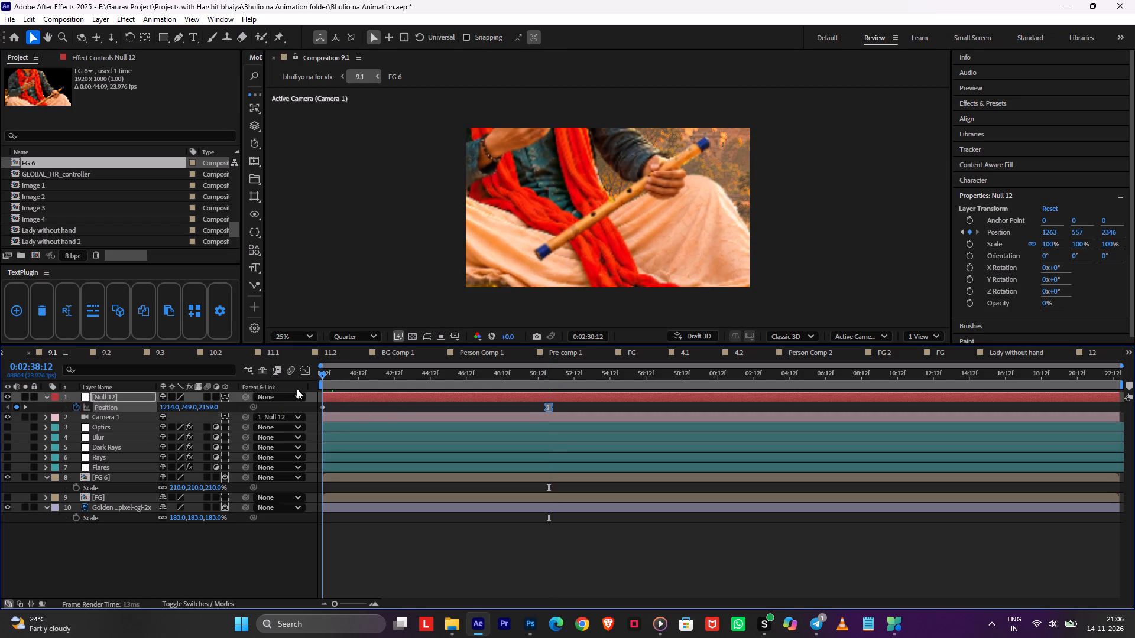
left_click_drag(297, 389, 287, 390)
key("space")
key("ctrl+s")
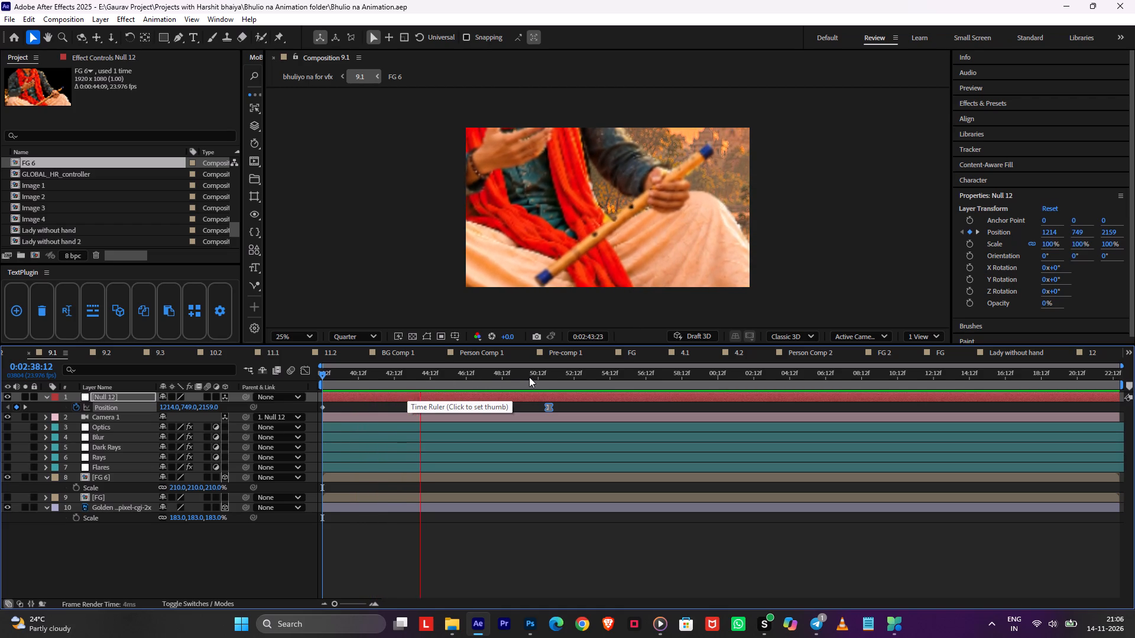
In the bhuliyo na for vfx composition, play back shot 9.1 from its start and extend the layer's end to about 1:03:03.
key("Tab")
left_click(474, 377)
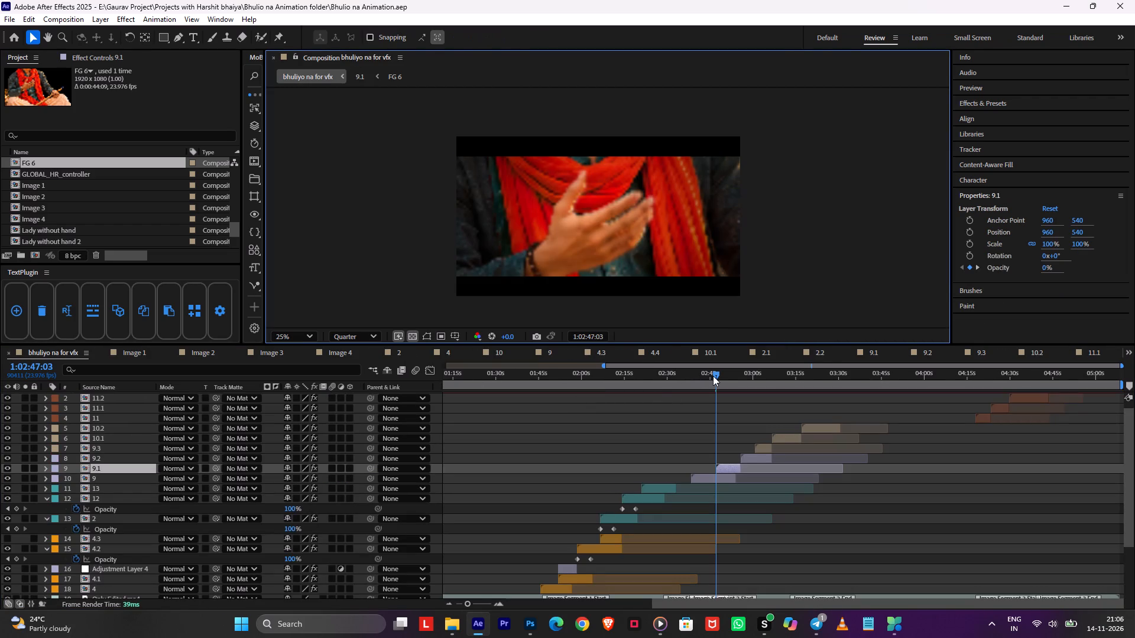
left_click(714, 376)
key("space")
scroll(724, 429, "up", 1, "alt")
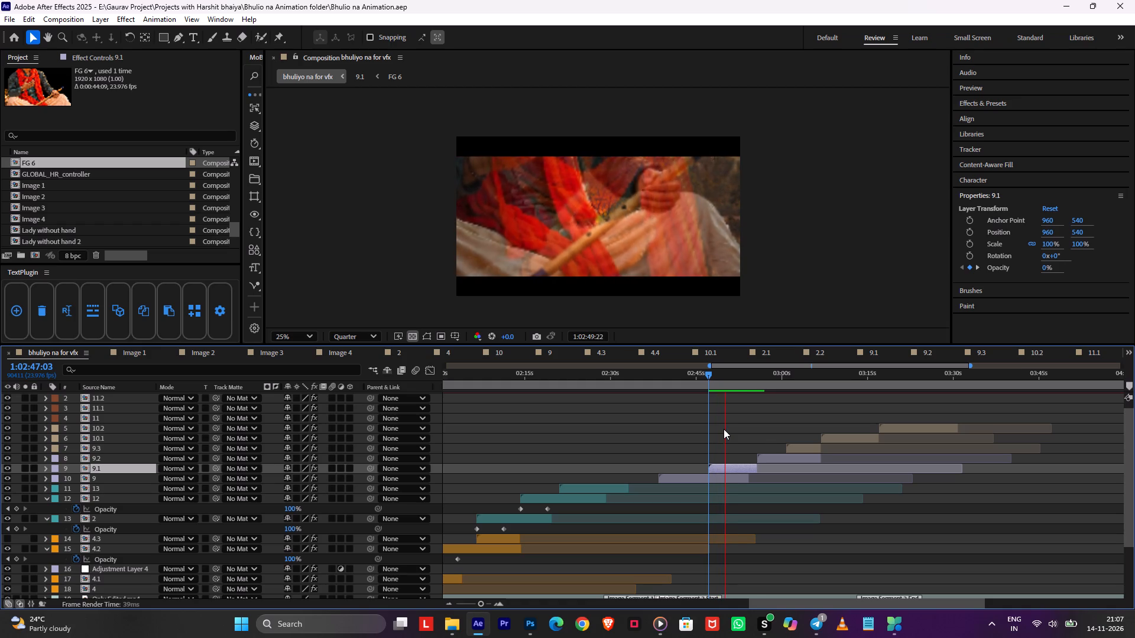
middle_click_drag(755, 427, 602, 444)
scroll(755, 427, "up", 1)
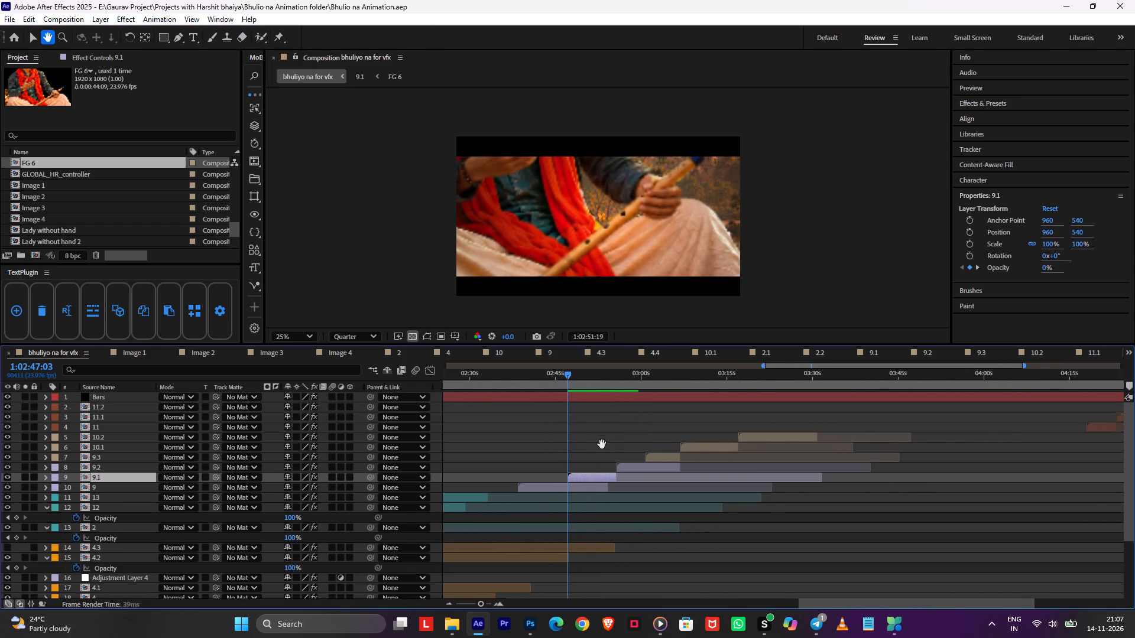
middle_click_drag(602, 444, 600, 444)
scroll(595, 431, "up", 1, "alt")
key("space")
left_click_drag(612, 474, 702, 474)
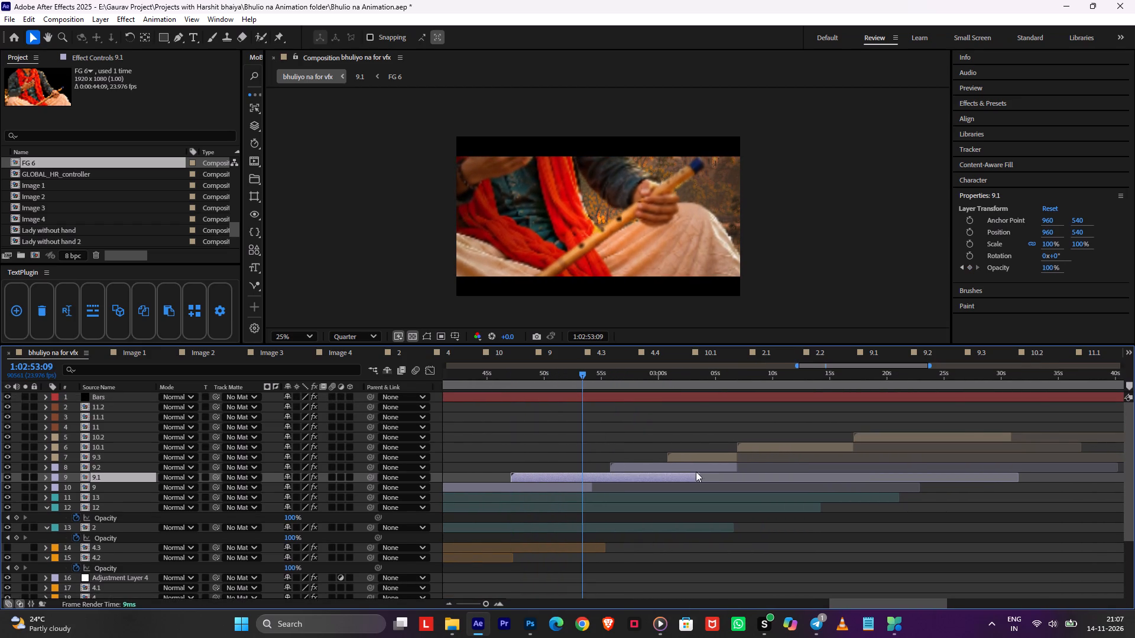
Copy layer 9.1's two opacity fade-in keyframes and paste them onto layer 9.2 at its start.
scroll(654, 460, "down", 1, "alt")
left_click(611, 483)
key("t")
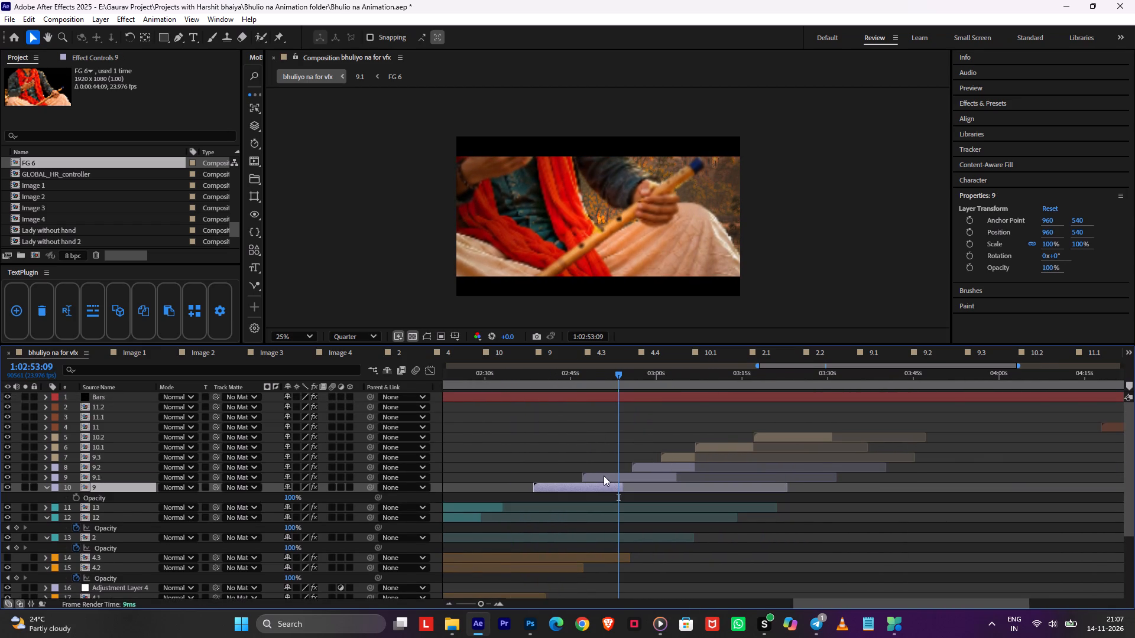
left_click(611, 472)
key("t")
key("t")
left_click(602, 477)
key("t")
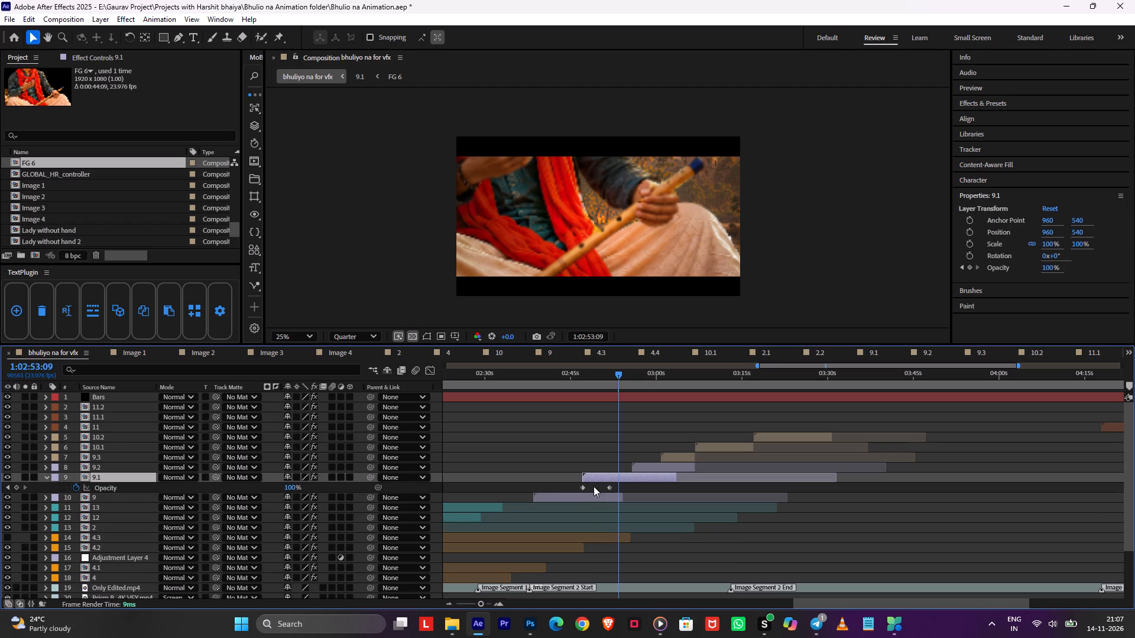
left_click_drag(571, 487, 619, 491)
key("ctrl+c")
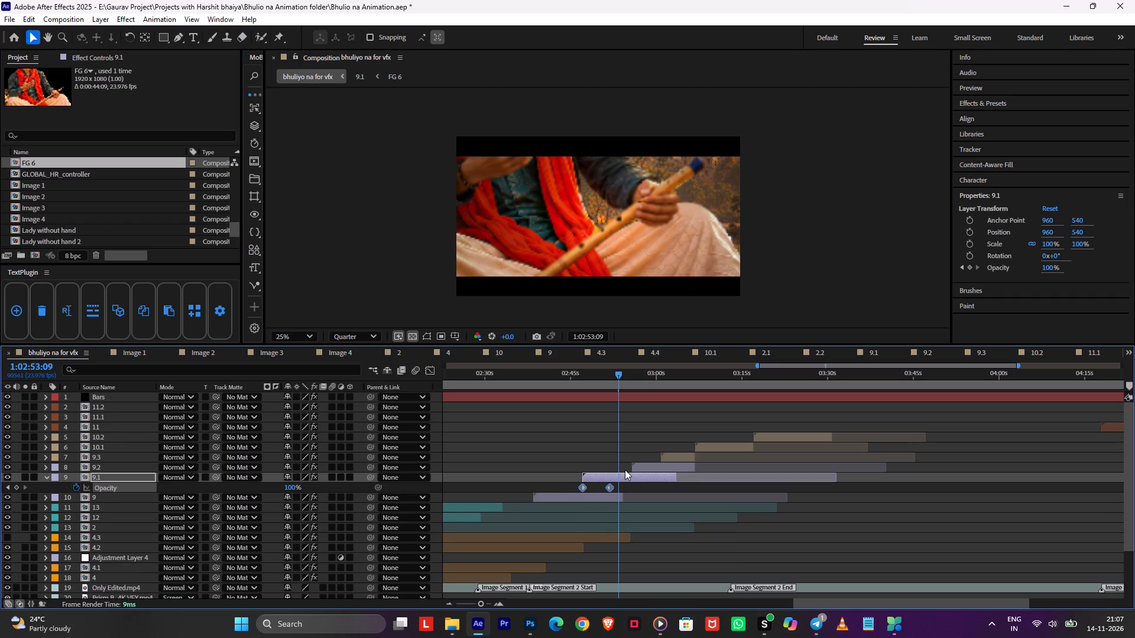
left_click(629, 467)
key("i")
key("ctrl+v")
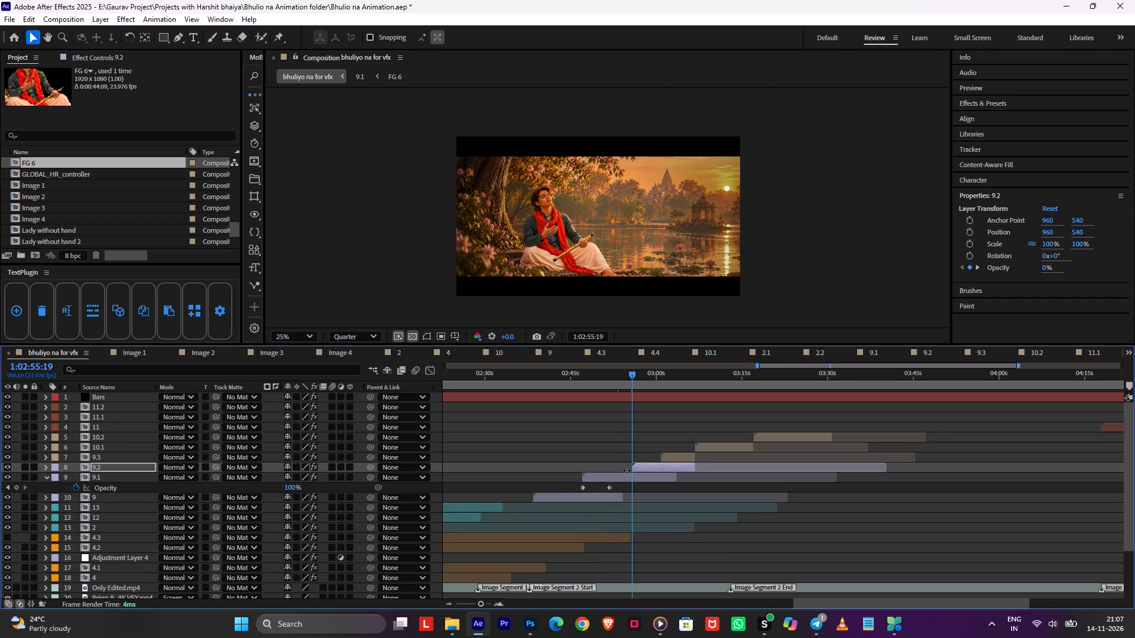
left_click(614, 450)
Play back the transition from shot 9.1 into 9.2 from about 1:02:54 and save the project.
left_click(623, 380)
key("space")
key("ctrl+s")
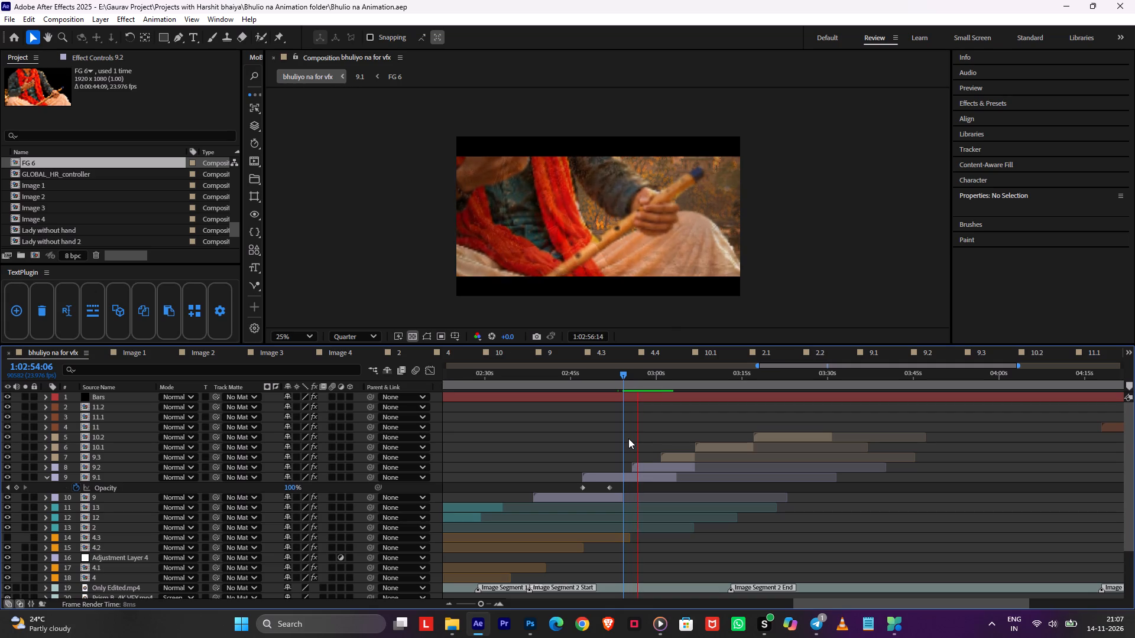
scroll(641, 432, "up", 2, "alt")
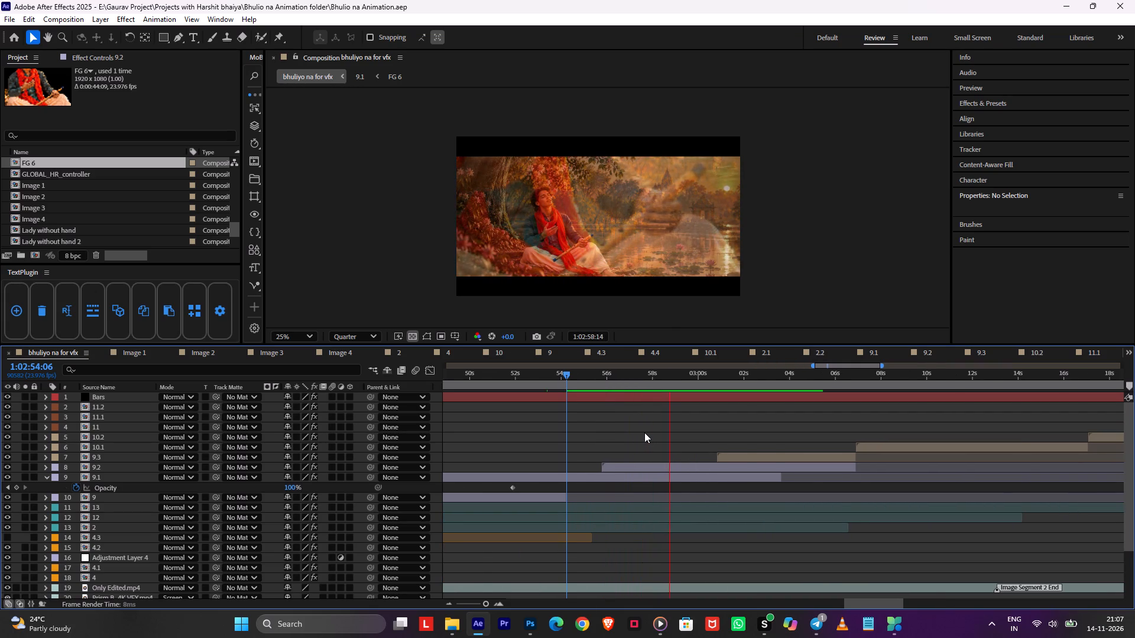
key("space")
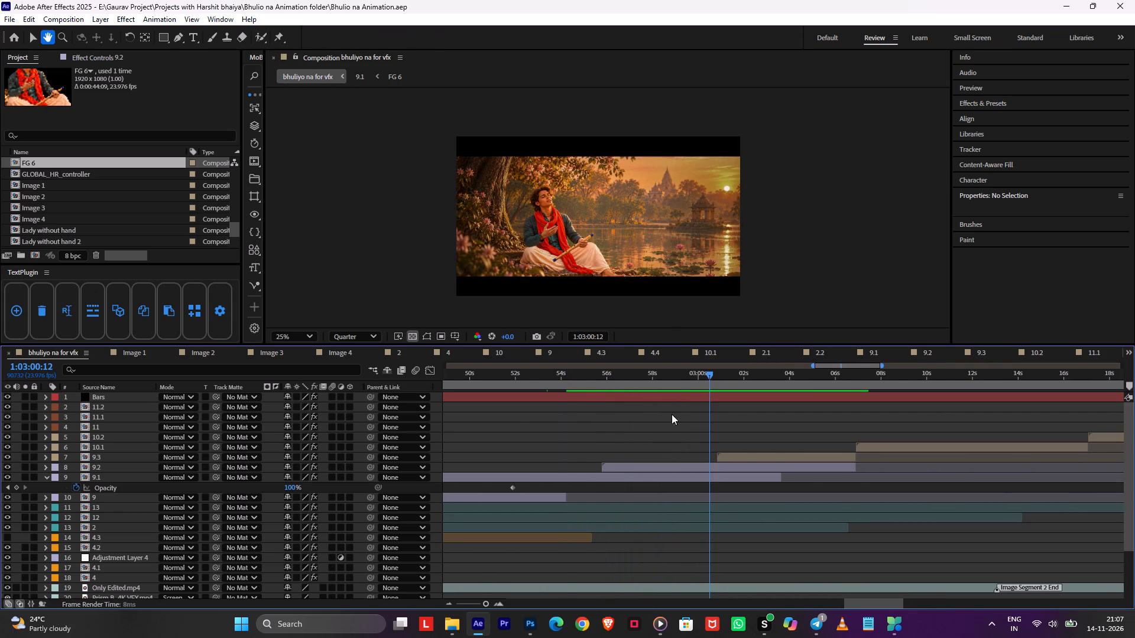
left_click_drag(683, 382, 560, 411)
key("space")
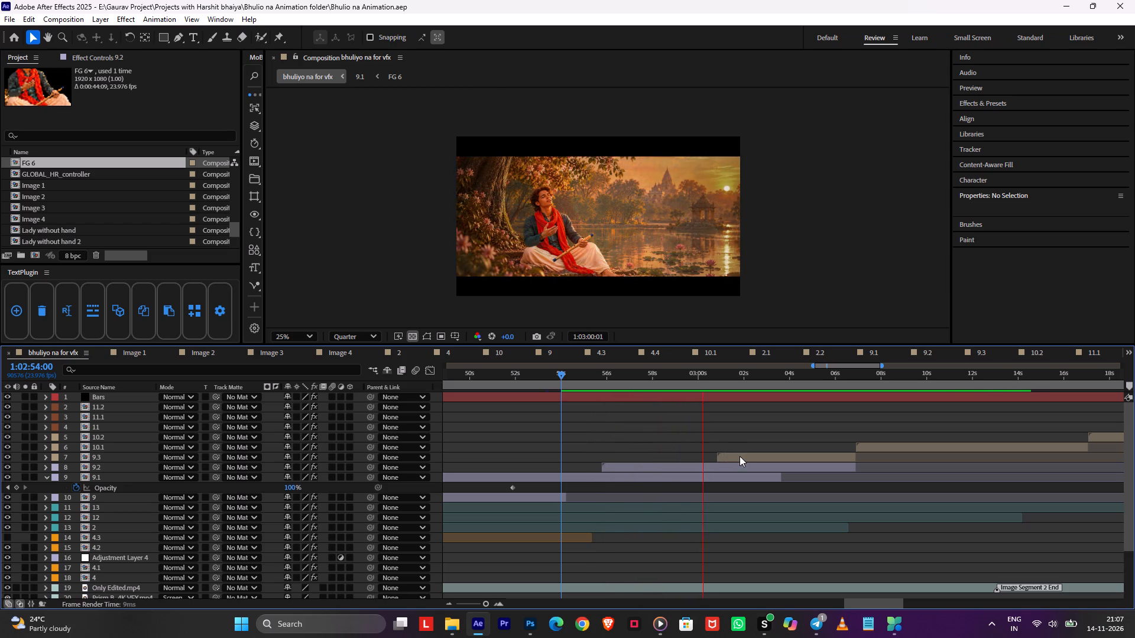
key("space")
Shift layer 9.3 later in the timeline so it starts at about 1:03:04.
left_click_drag(738, 458, 804, 457)
Open composition 9.2, add a 3D null and a 35mm two-node camera above the other layers, and parent the camera to the null.
double_click(715, 465)
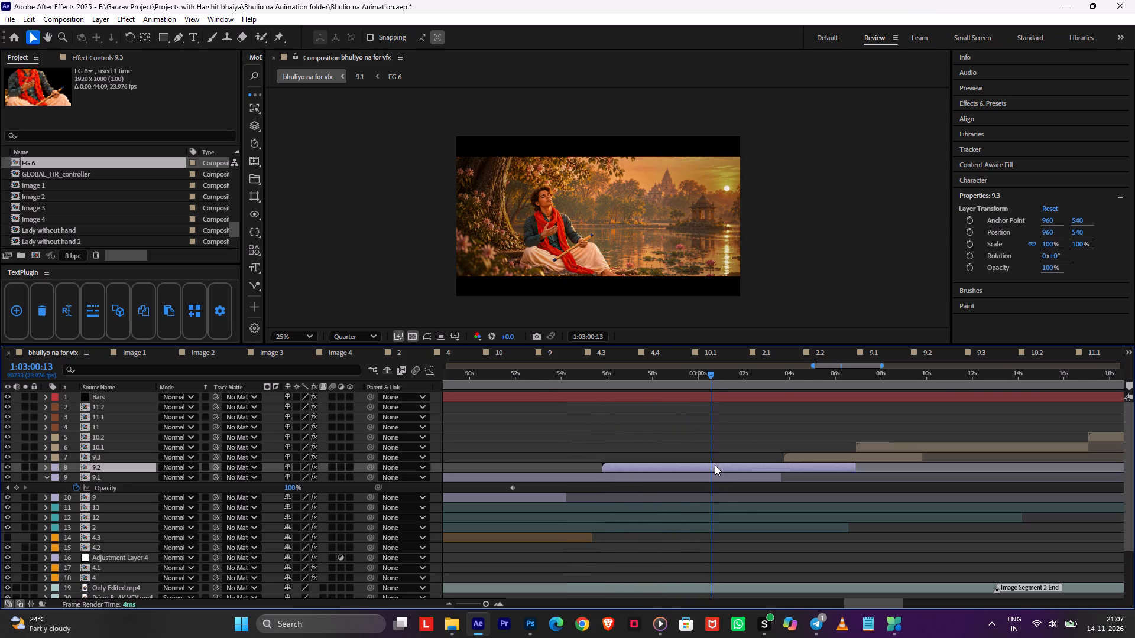
left_click_drag(563, 383, 307, 399)
left_click(340, 397)
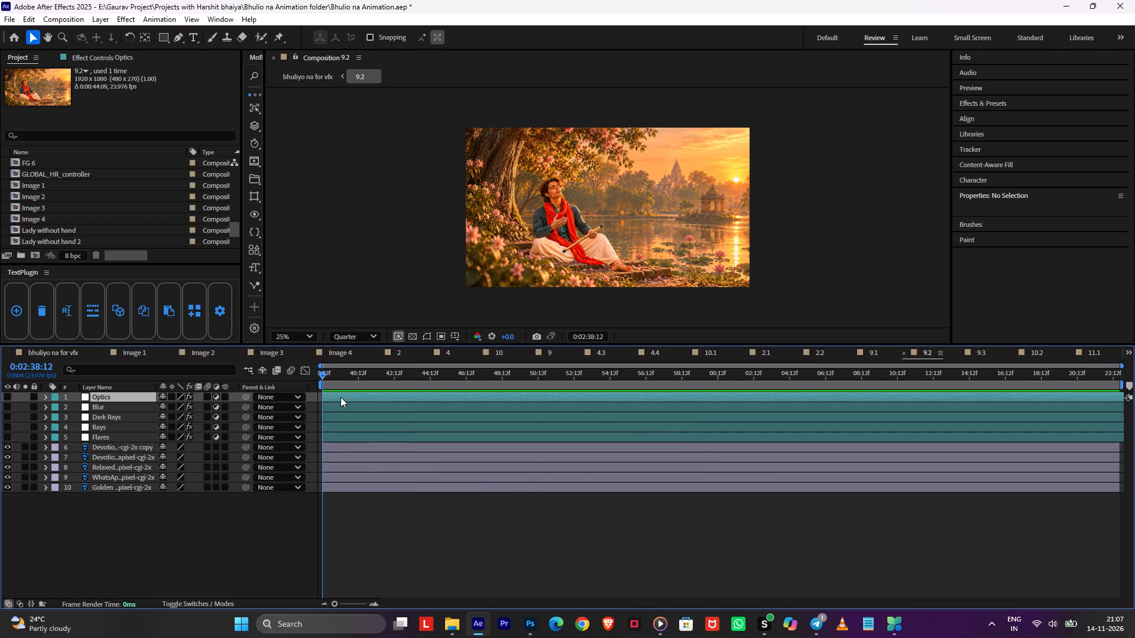
key("ctrl+alt+shift+y")
key("ctrl+alt+shift+c")
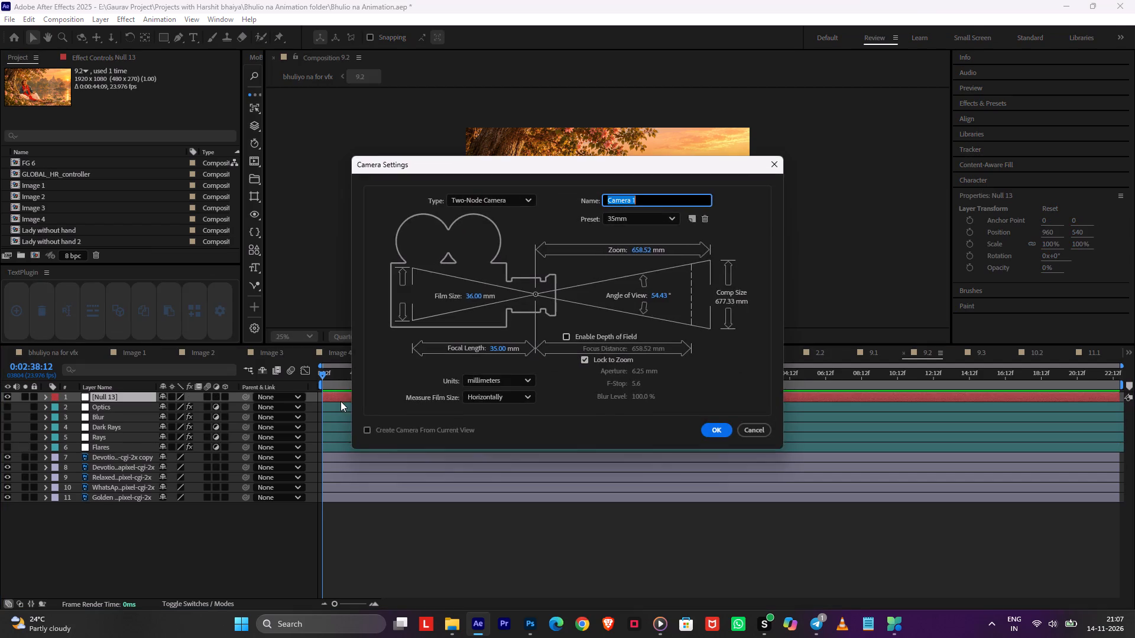
key("Return")
left_click_drag(102, 399, 102, 410)
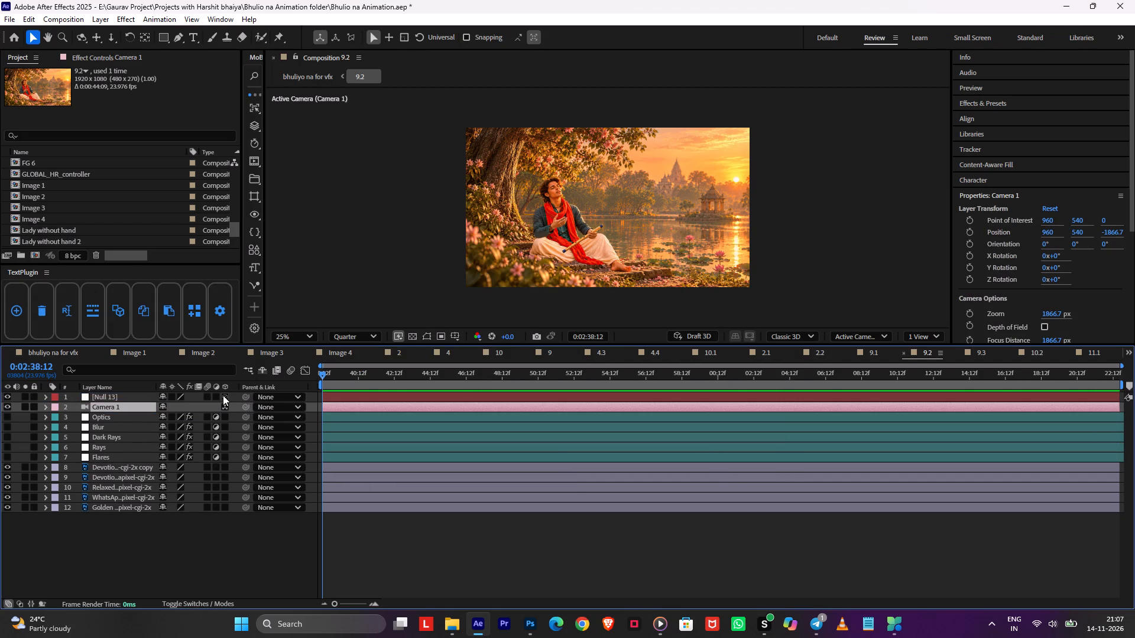
left_click(223, 395)
left_click_drag(244, 406, 216, 399)
Pre-compose the four image layers above the Golden background layer into a composition named FG.
left_click(121, 467)
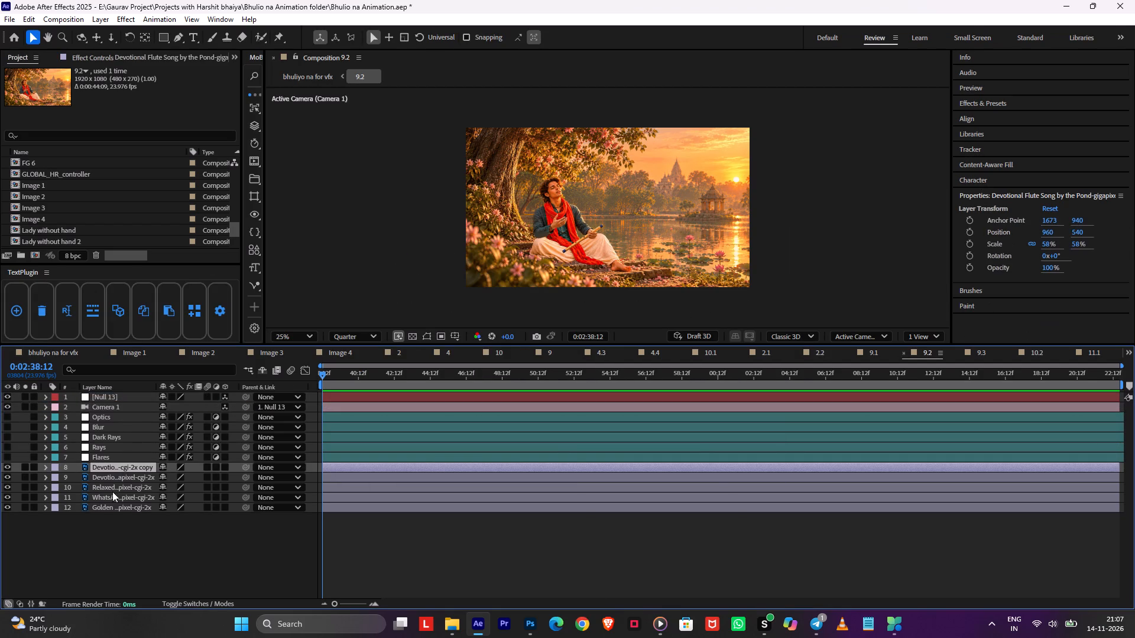
left_click(111, 496, "shift")
key("ctrl+shift+c")
type("FG")
key("Return")
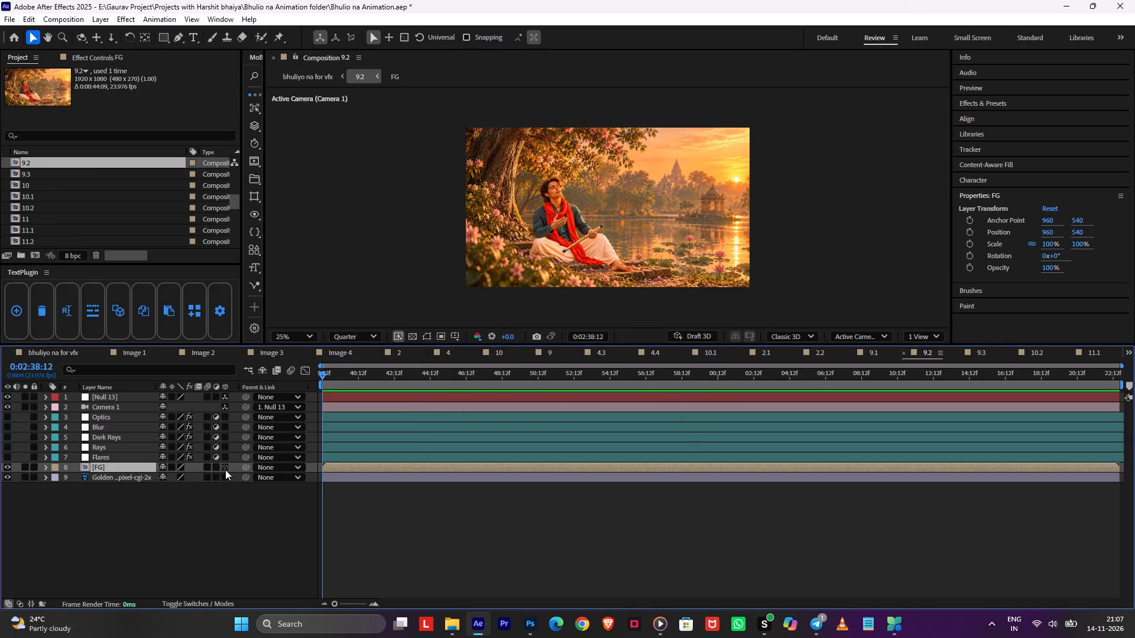
Make the FG and Golden background layers 3D and save the project.
left_click_drag(225, 470, 228, 483)
left_click(207, 523)
key("ctrl+s")
Set the Z position of the Golden background layer to 3000 and of the FG layer to 2000.
left_click(113, 471)
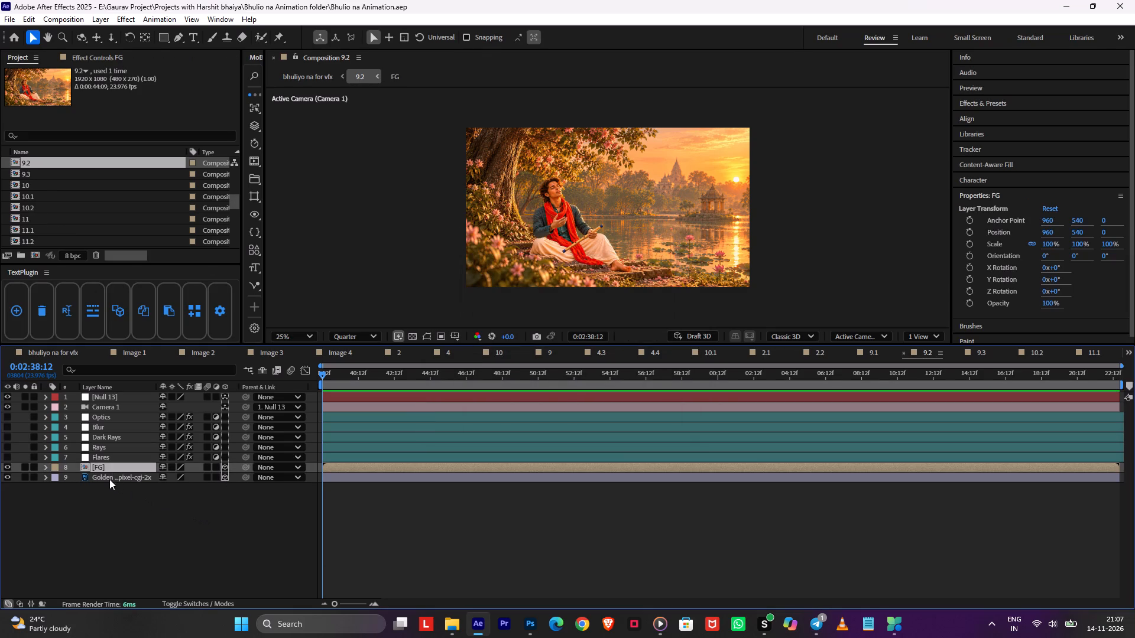
left_click(110, 476, "shift")
key("p")
left_click(119, 508)
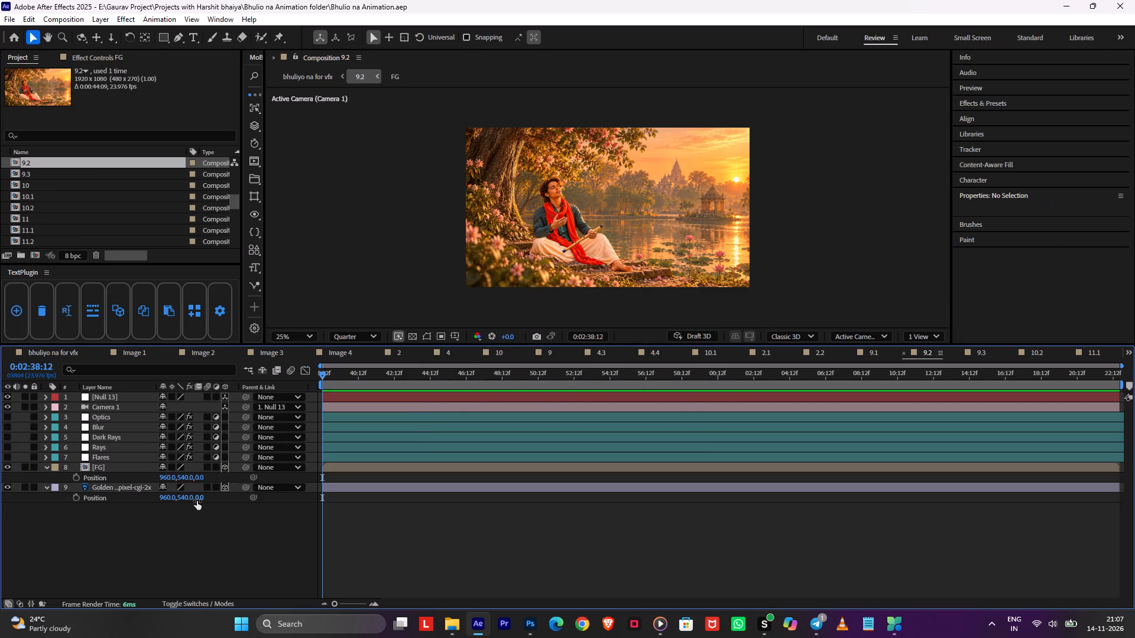
left_click(197, 501)
key("3")
key("0")
key("0")
key("0")
left_click(190, 517)
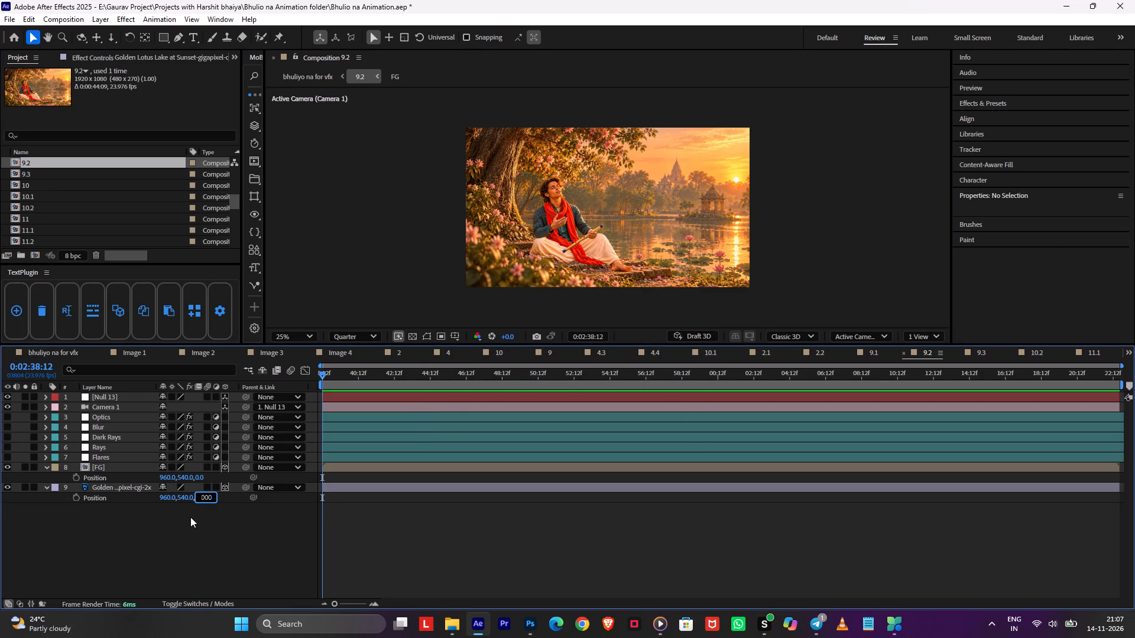
left_click(199, 477)
key("2")
key("0")
key("0")
key("0")
left_click(189, 517)
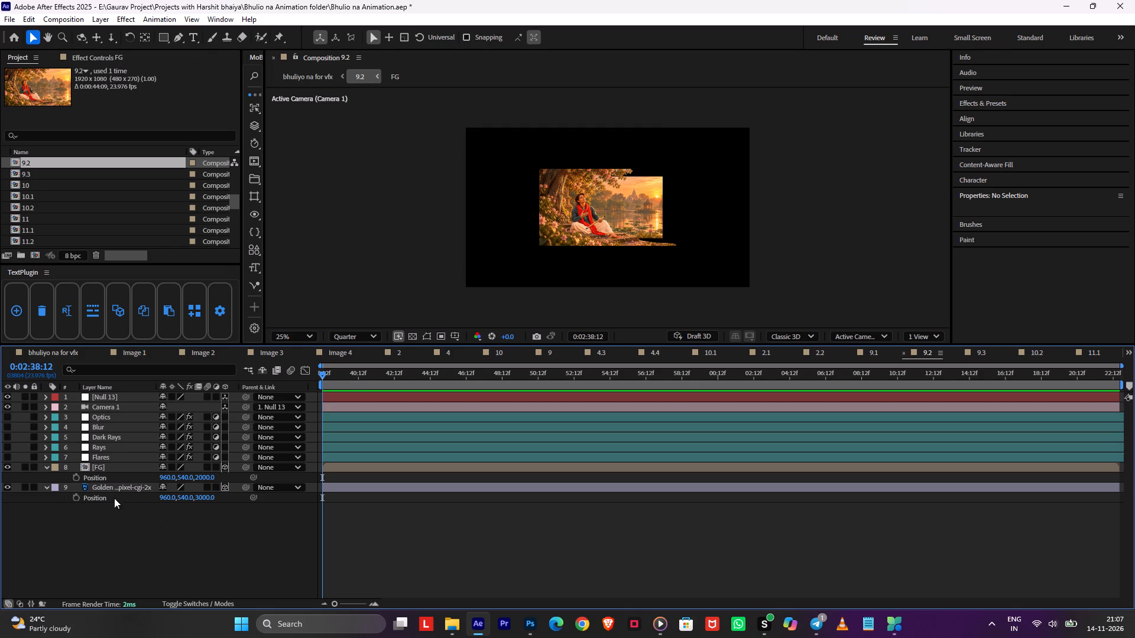
Scale the Golden background layer to about 156% and FG to about 214% to fill the frame, and save the project.
left_click(113, 484)
left_click(111, 471, "shift")
key("s")
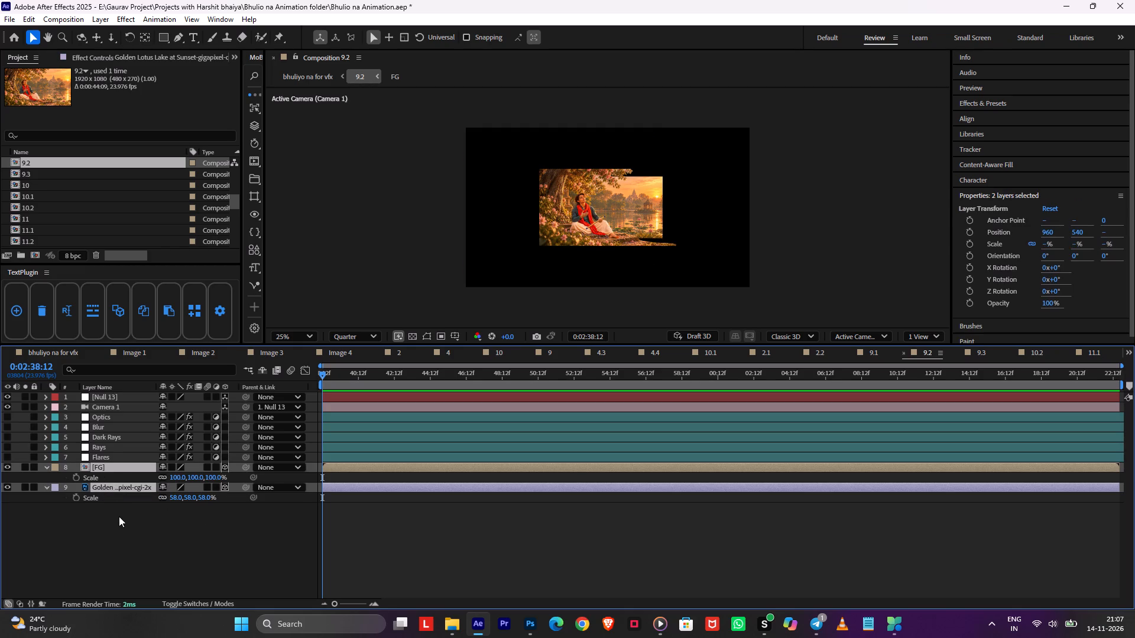
left_click(122, 523)
left_click_drag(173, 498, 224, 493)
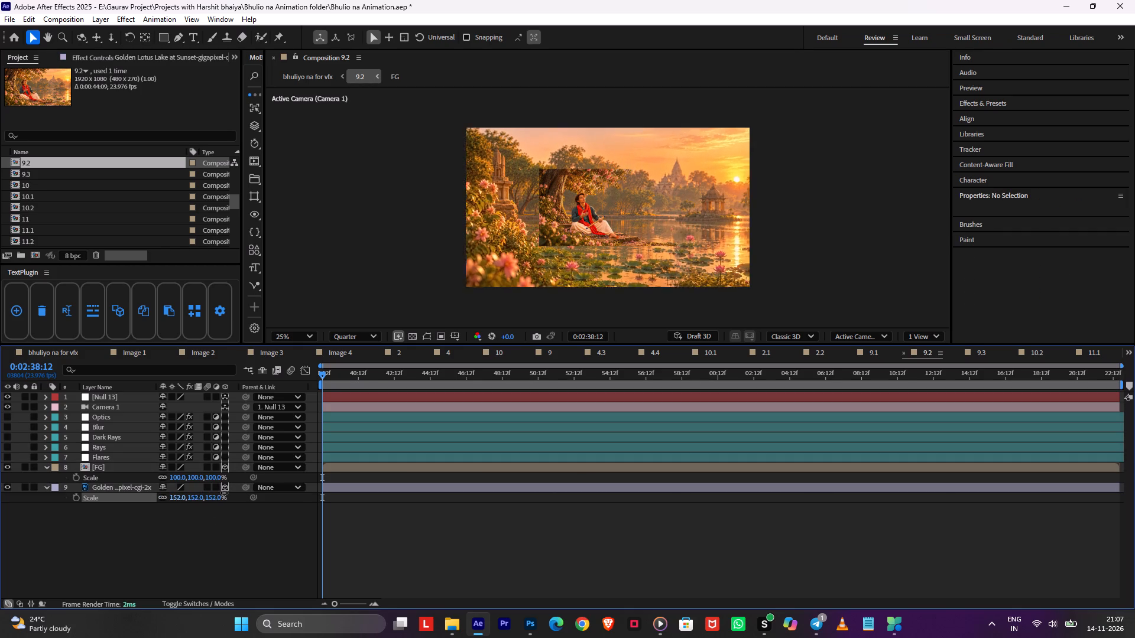
left_click_drag(224, 493, 225, 493)
left_click_drag(177, 480, 241, 481)
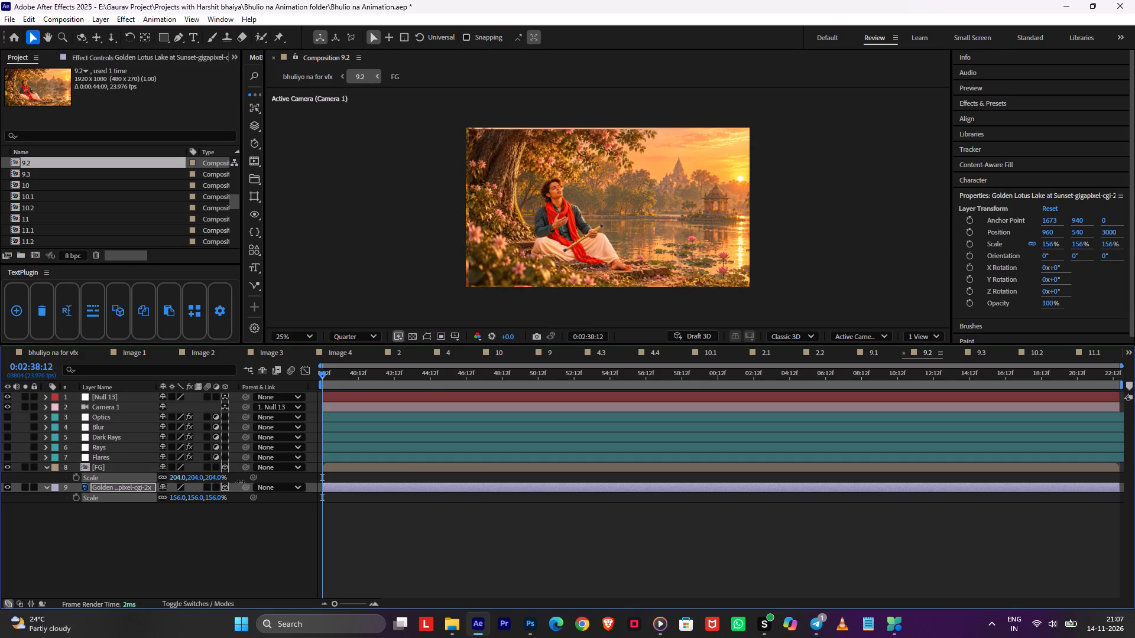
left_click_drag(241, 481, 246, 481)
left_click(393, 518)
key("ctrl+s")
Add a starting position keyframe on Null 13 at 0:02:38:12 with X about 675 and Z about 1185.
left_click(345, 399)
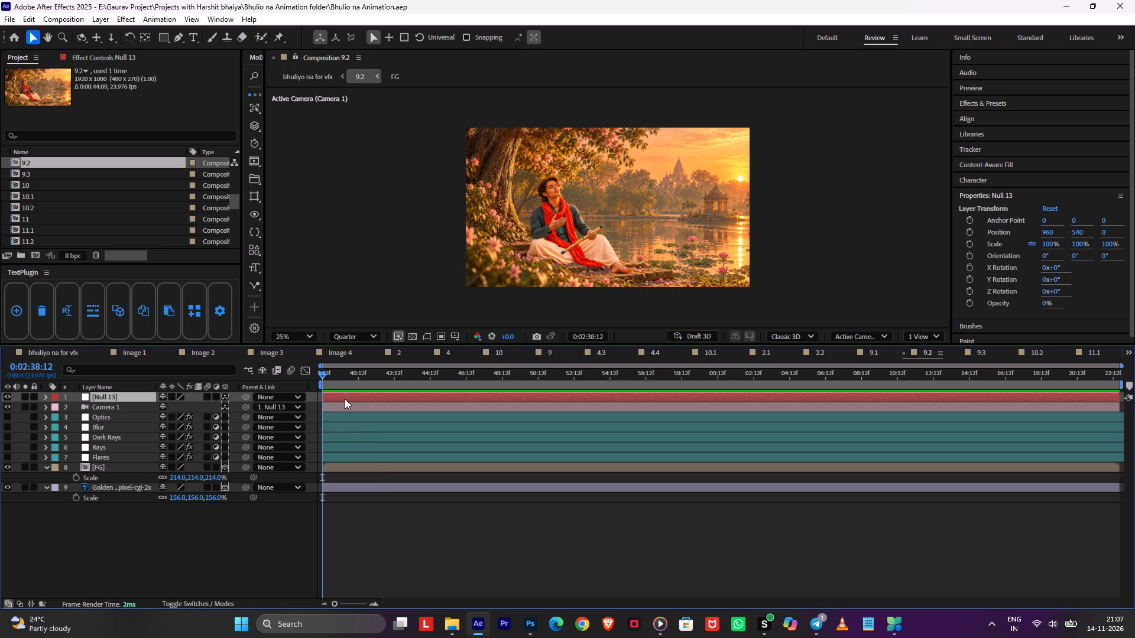
key("p")
left_click(70, 407)
left_click(79, 407)
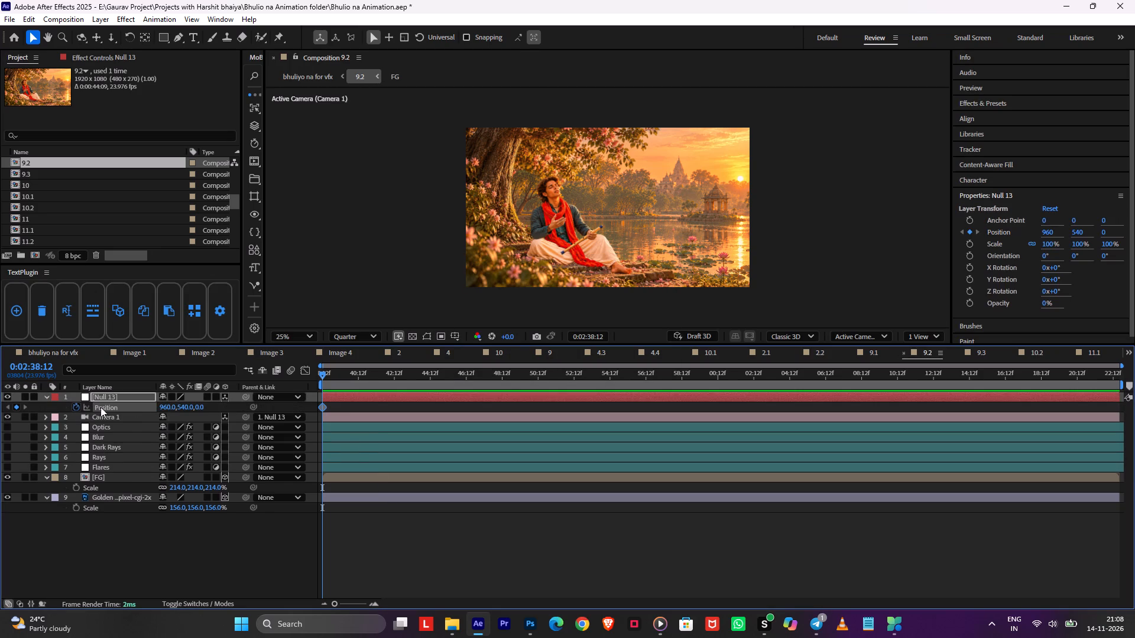
left_click_drag(199, 406, 761, 410)
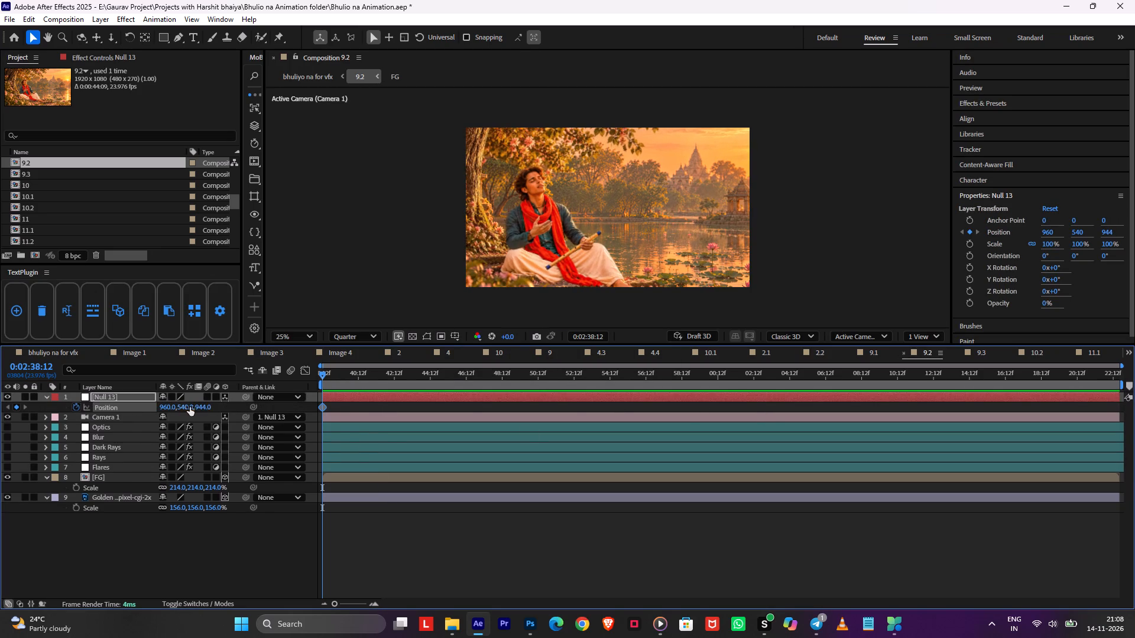
left_click_drag(168, 409, 0, 410)
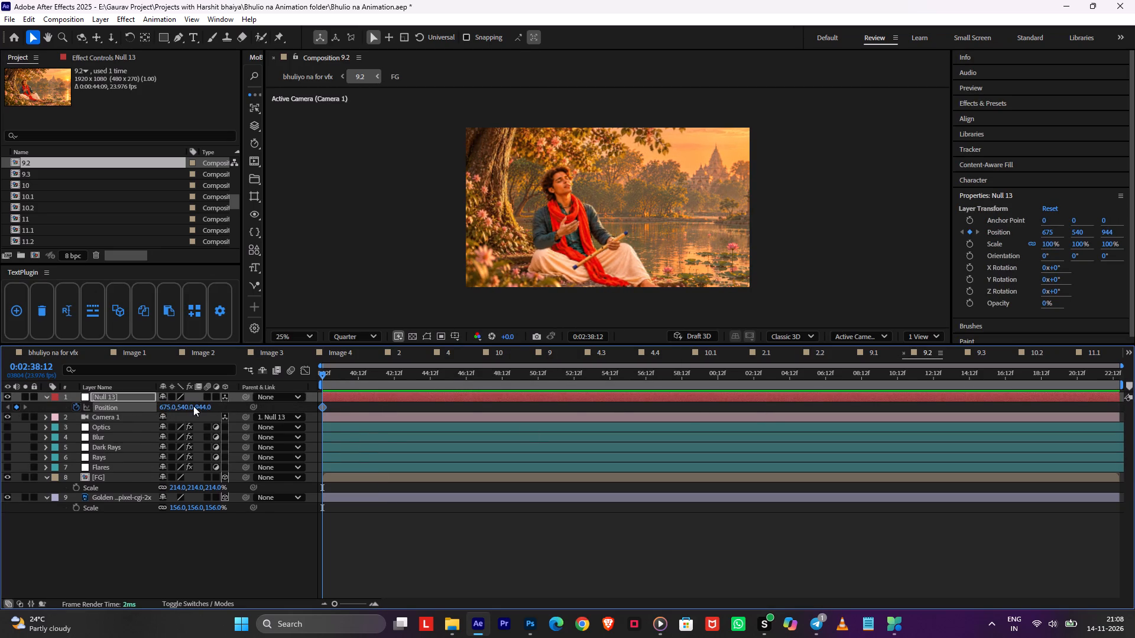
left_click_drag(202, 406, 236, 408)
left_click_drag(211, 408, 320, 408)
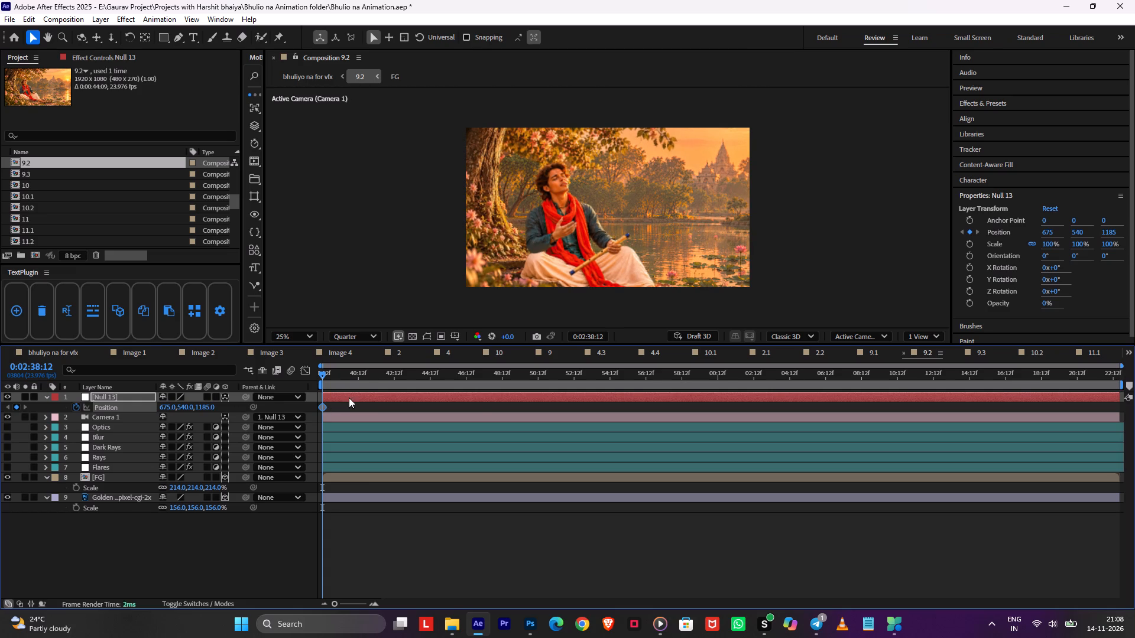
At 0:02:56:10, keyframe Null 13's position at about X 790 and Z 273, and apply Easy Ease to it.
left_click_drag(365, 377, 644, 390)
left_click_drag(209, 406, 0, 428)
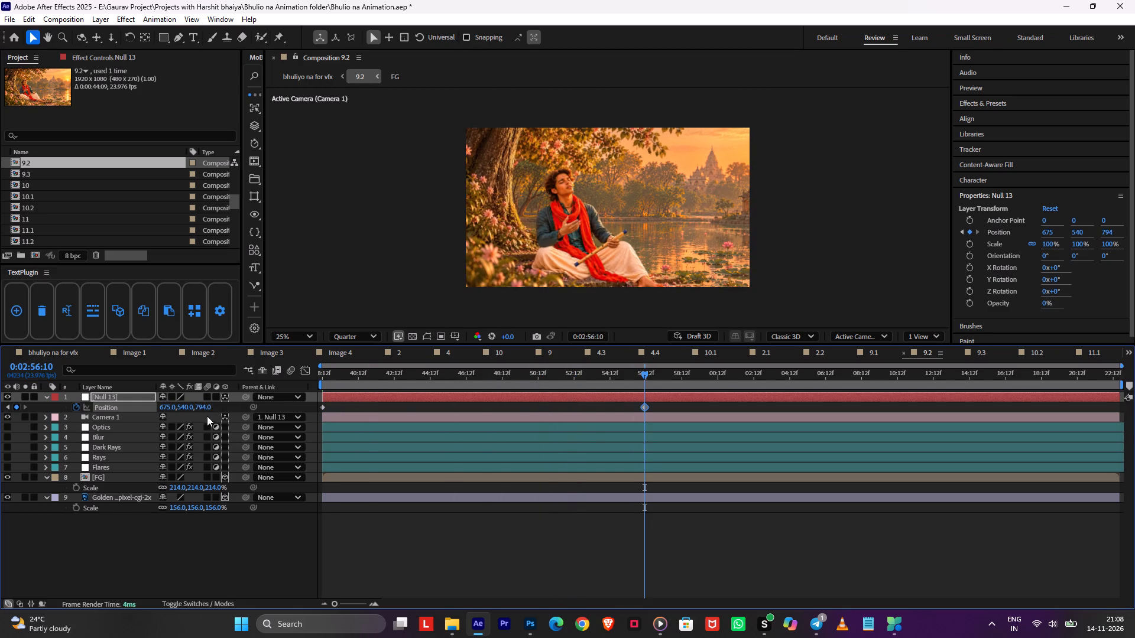
left_click_drag(209, 407, 56, 434)
left_click_drag(204, 408, 95, 426)
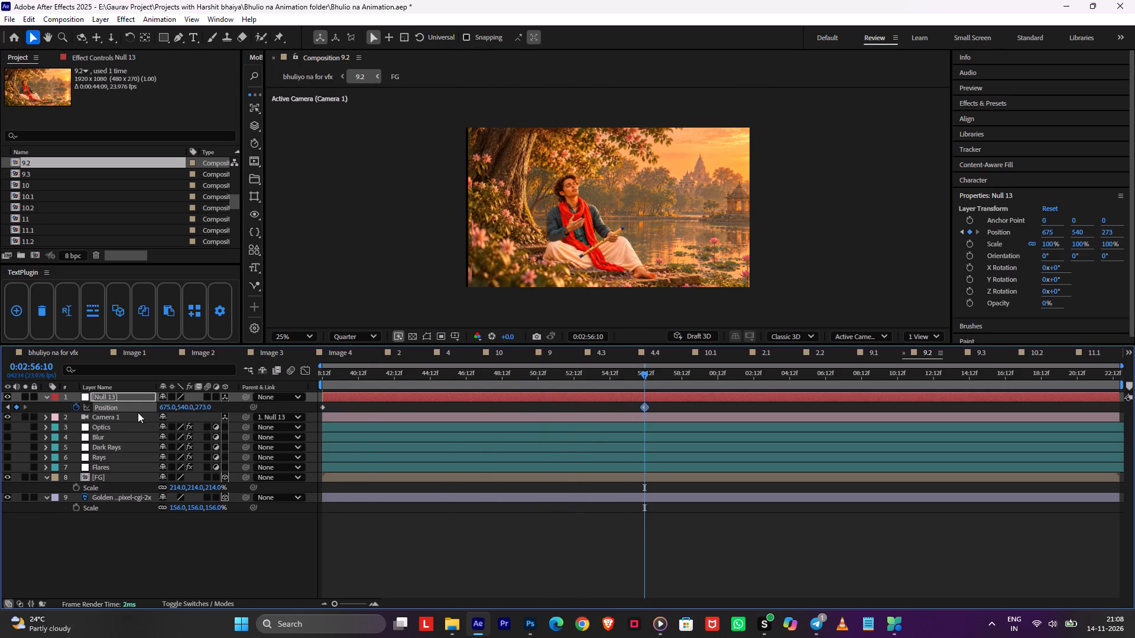
left_click_drag(162, 407, 235, 412)
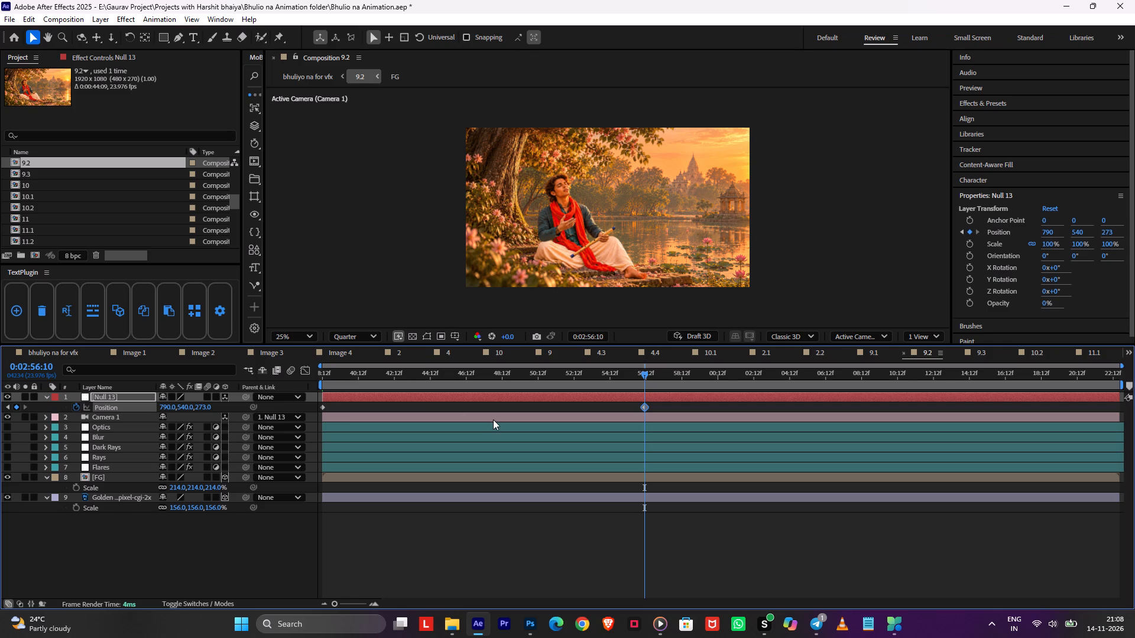
key("F9")
Return to the bhuliyo na for vfx composition, play back shot 9.2 from its start, and save the project.
left_click_drag(508, 383, 202, 400)
key("Tab")
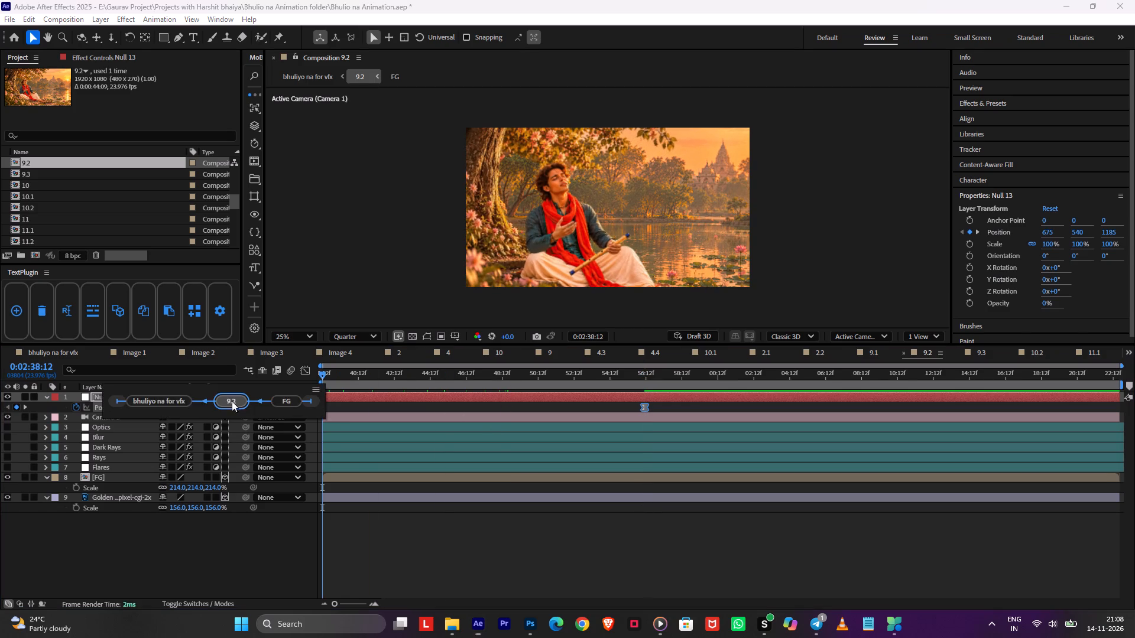
left_click(176, 398)
key("space")
key("ctrl+s")
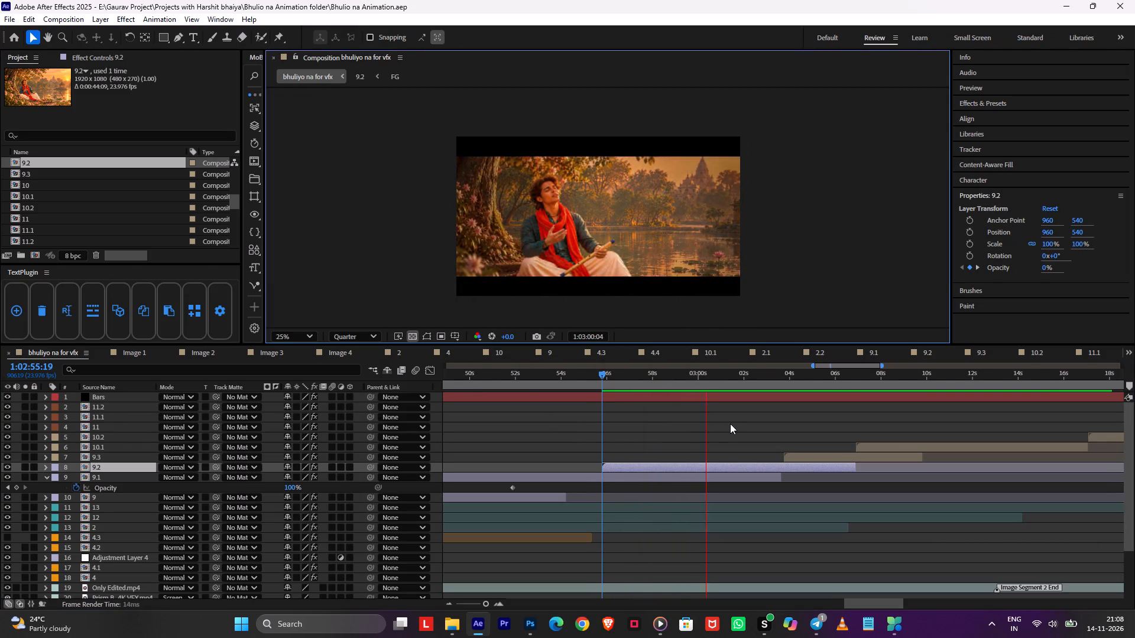
key("space")
Copy the FG 6 layer from composition 9.1 into 9.2 above FG, and parent it to the FG layer.
double_click(670, 478)
left_click(630, 480)
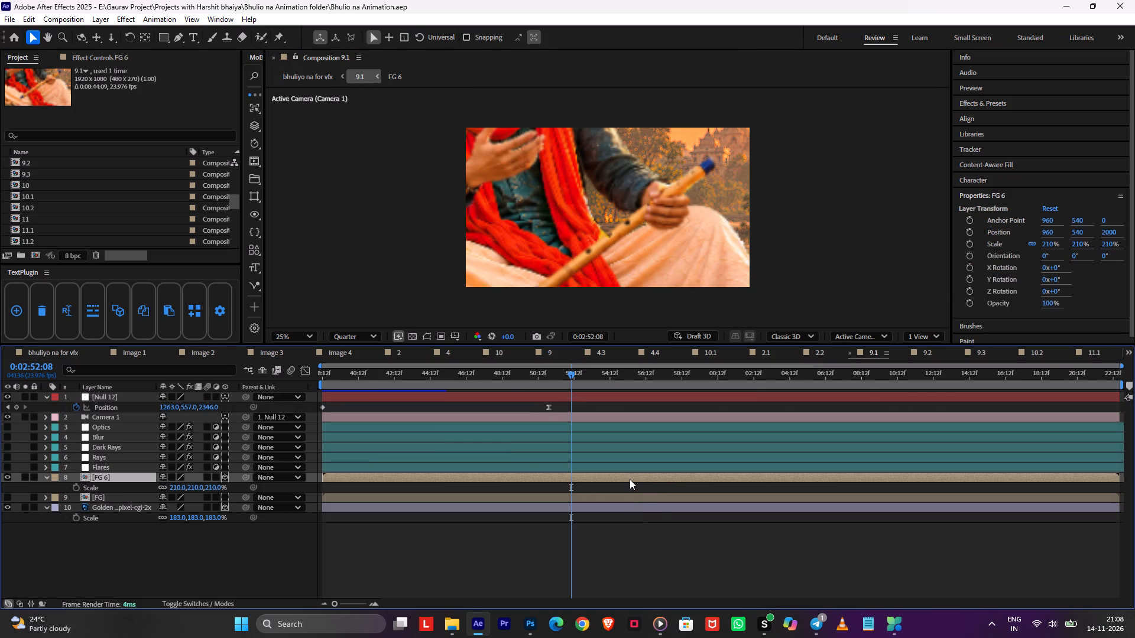
key("ctrl+c")
key("Tab")
left_click(479, 473)
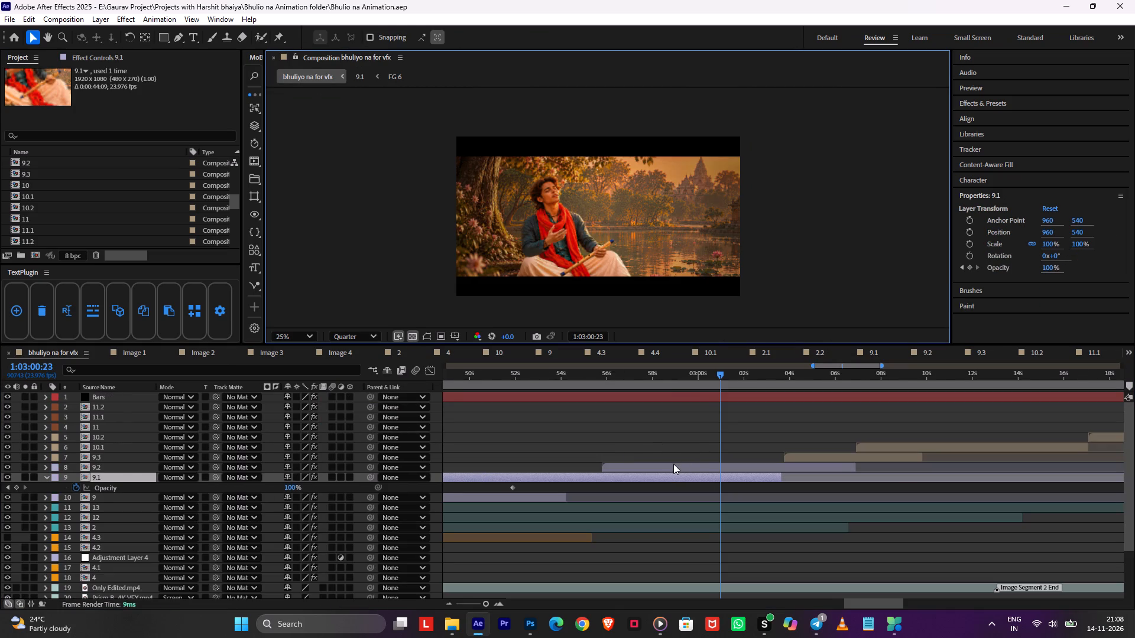
double_click(673, 464)
left_click(539, 475)
key("ctrl+v")
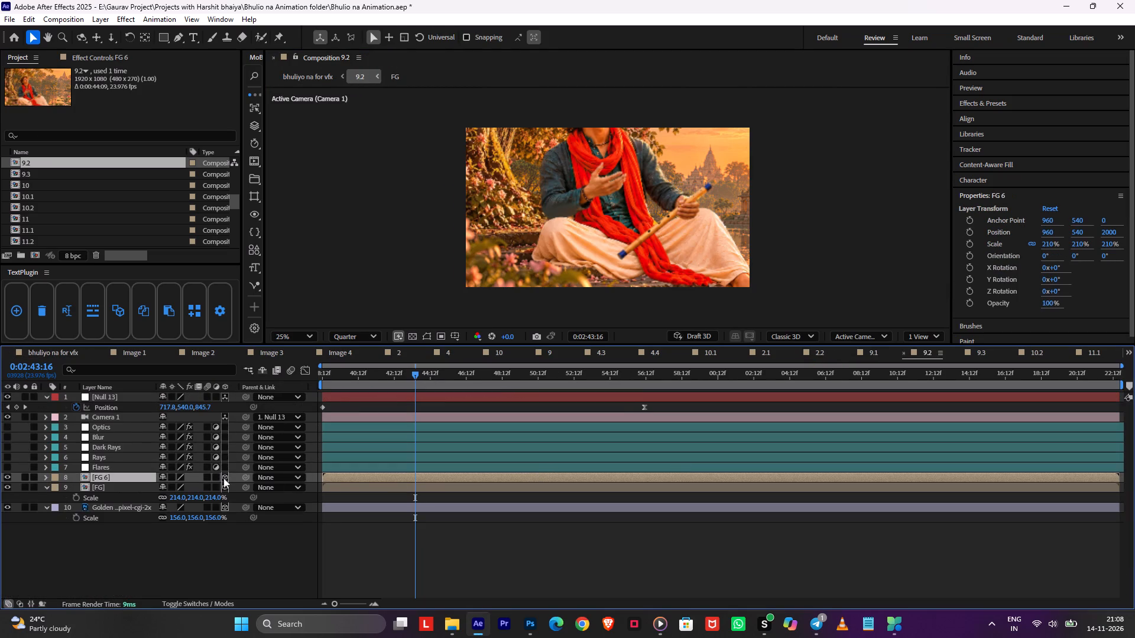
left_click_drag(249, 478, 129, 488)
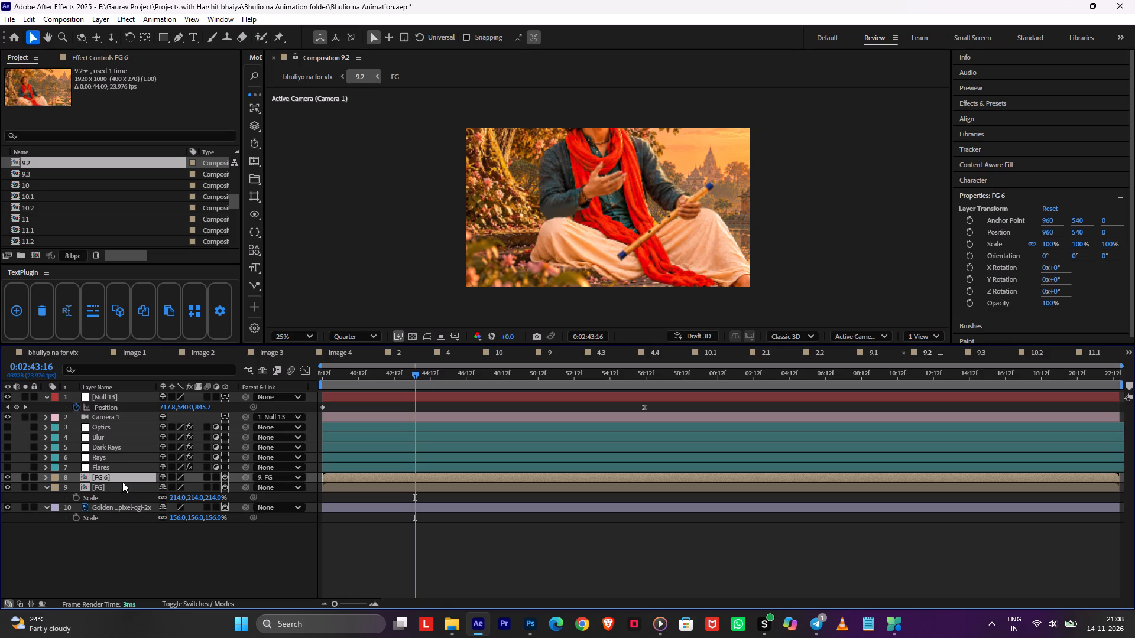
Replace the FG 6 layer in composition 9.2 with a duplicate of its source composition, and hide the original FG layer.
key("s")
double_click(110, 474)
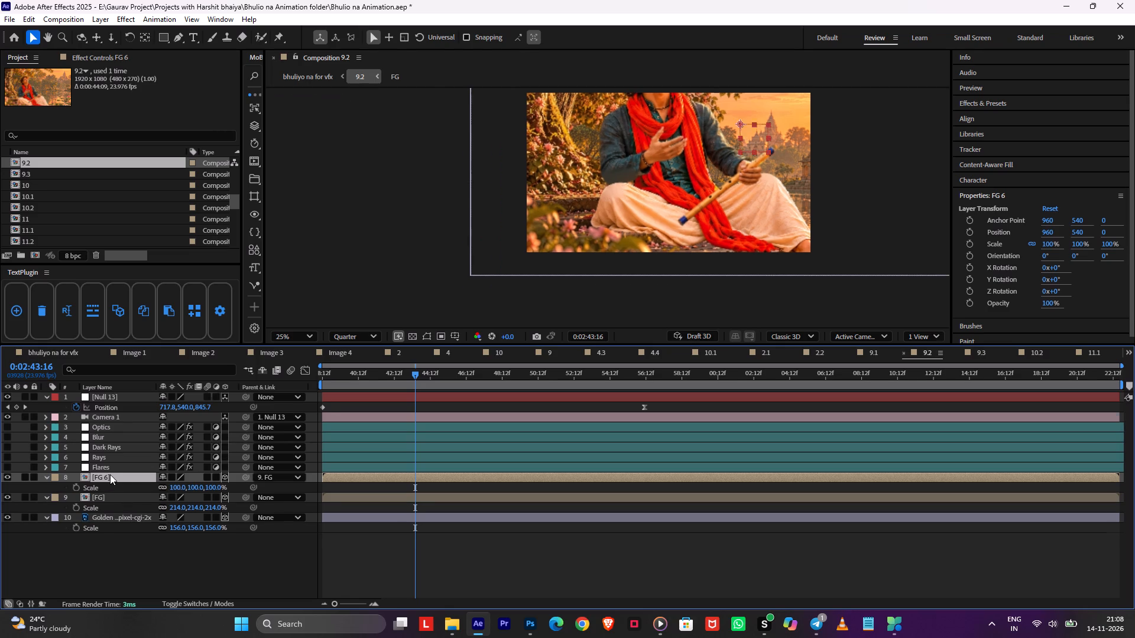
key("Tab")
left_click(77, 479)
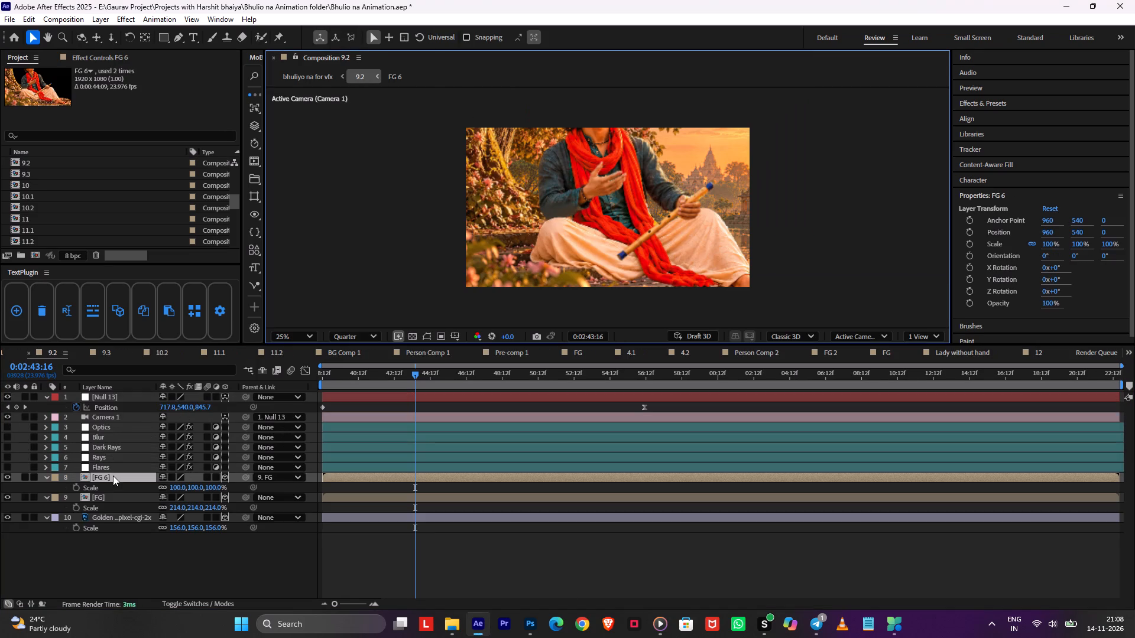
right_click(113, 476)
left_click(310, 364)
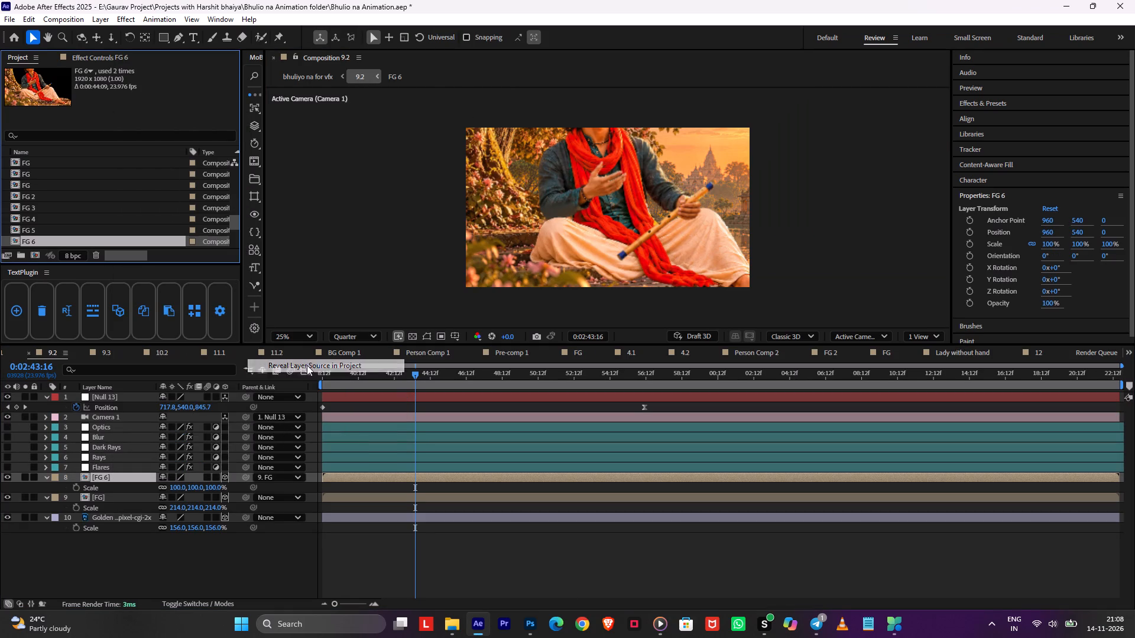
key("ctrl+d")
left_click_drag(36, 165, 36, 165)
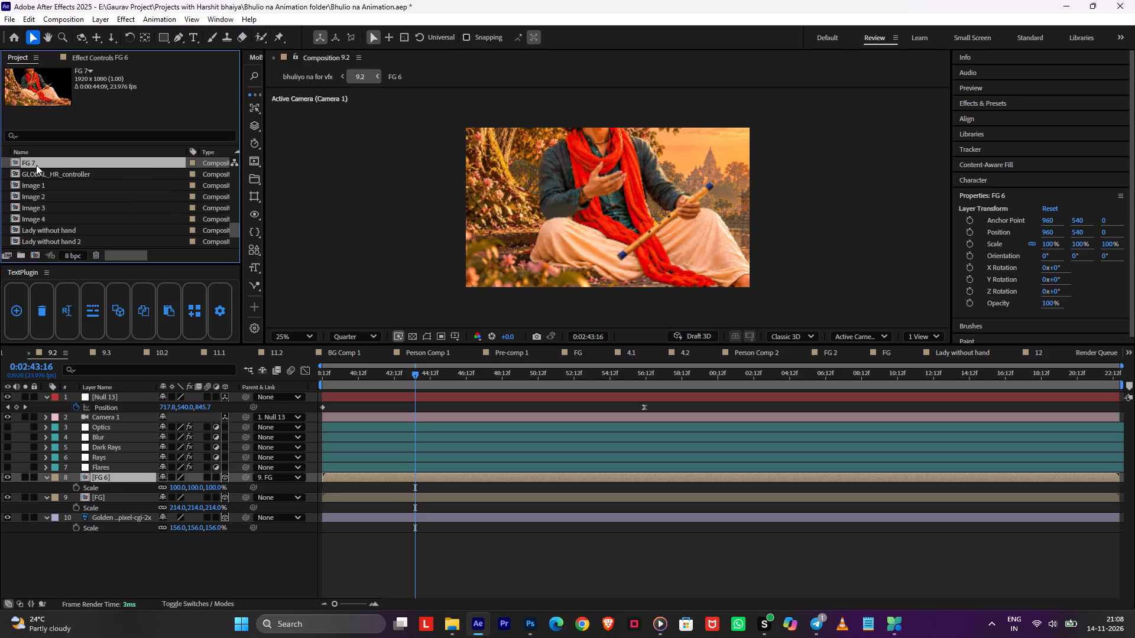
left_click_drag(36, 165, 99, 481)
left_click(5, 489)
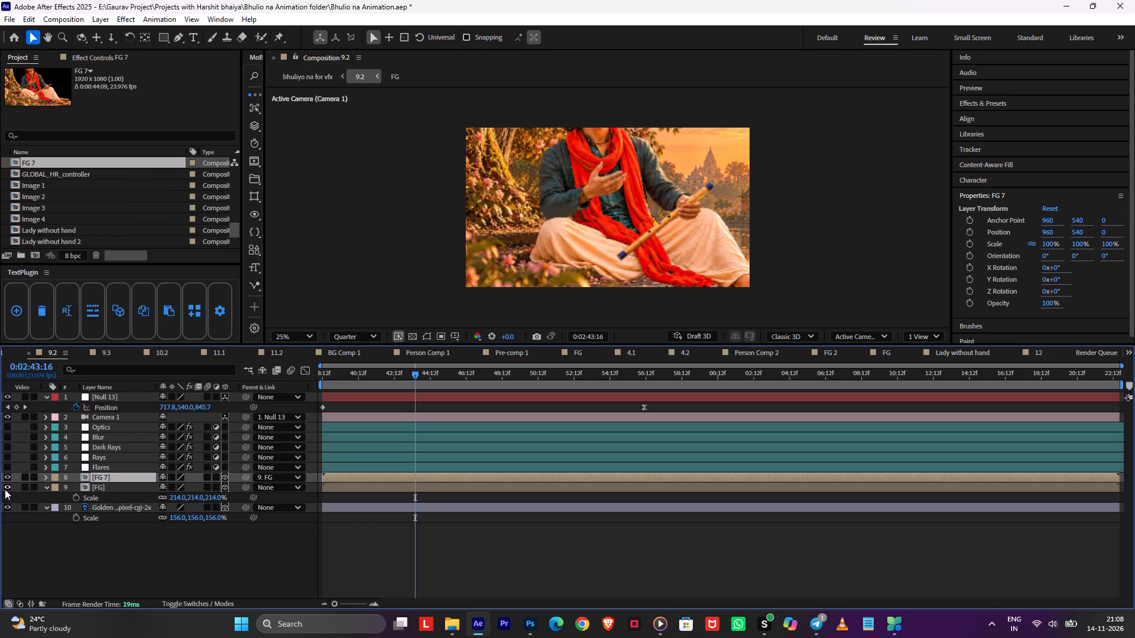
In the FG 7 composition, reposition Null 11 at about X 1149, Y 573 and set its scale to 100%.
double_click(102, 477)
left_click(116, 399)
key("s")
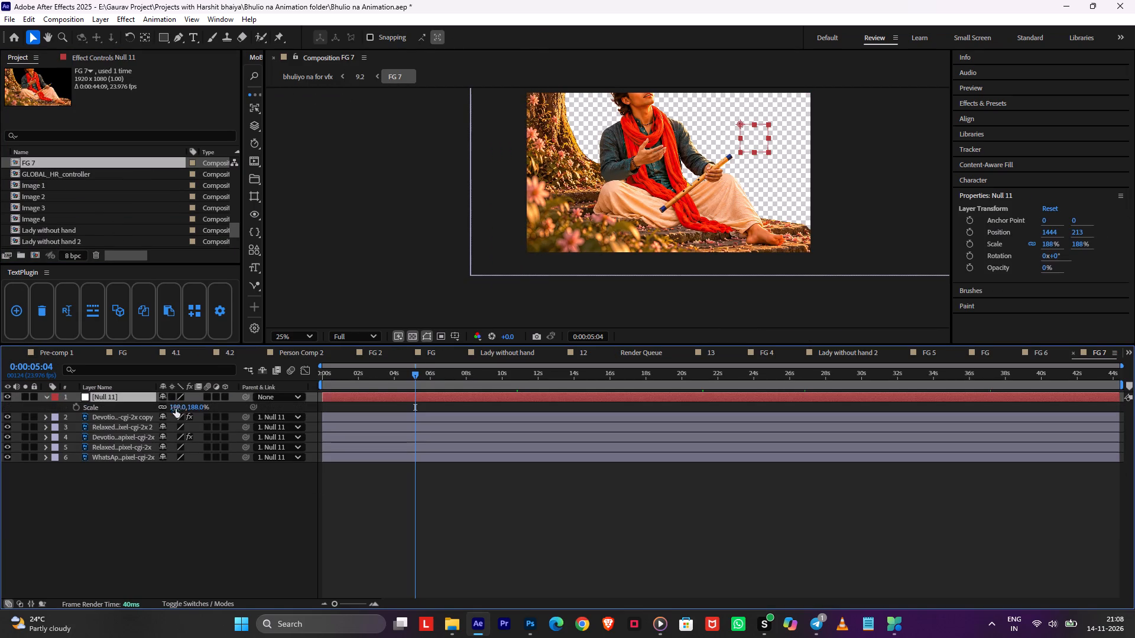
left_click_drag(194, 406, 170, 406)
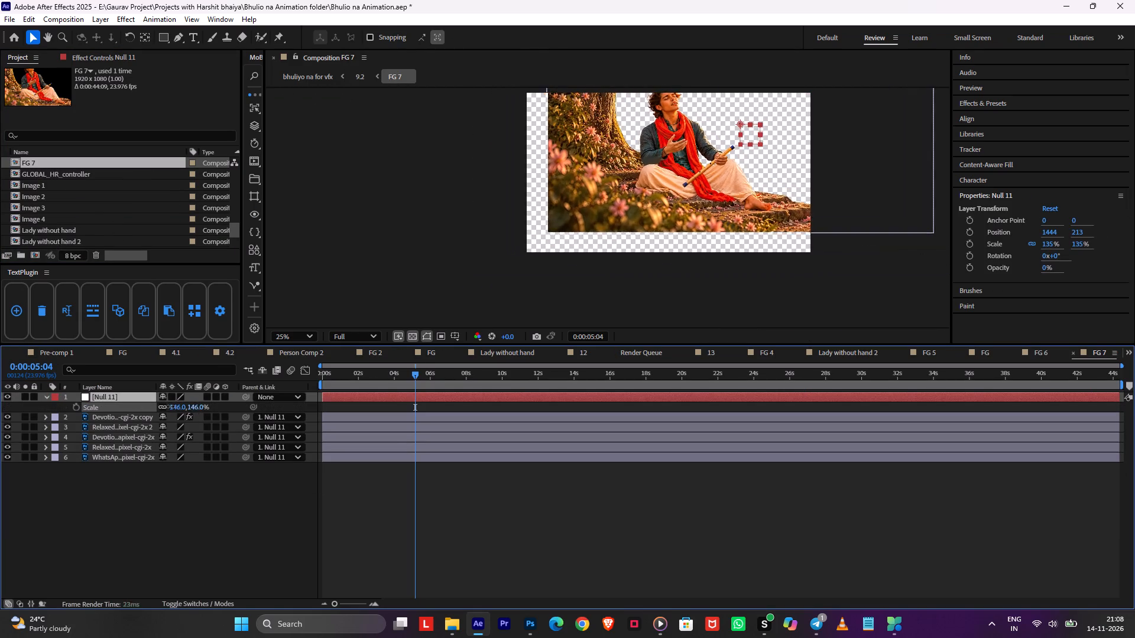
left_click_drag(170, 406, 172, 406)
key("p")
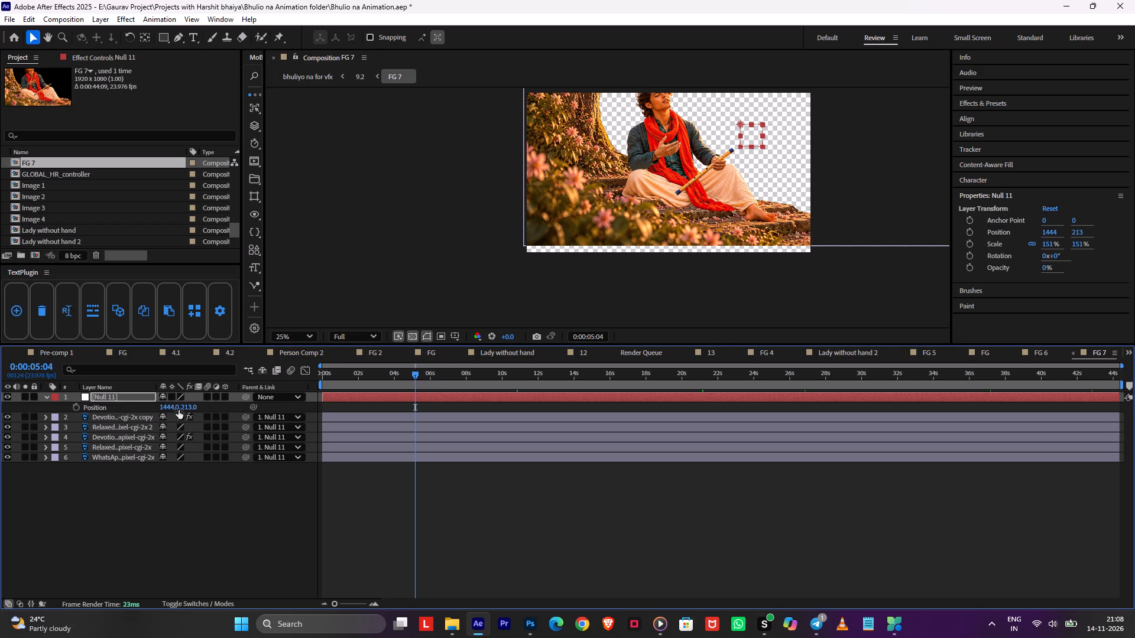
left_click_drag(166, 408, 0, 416)
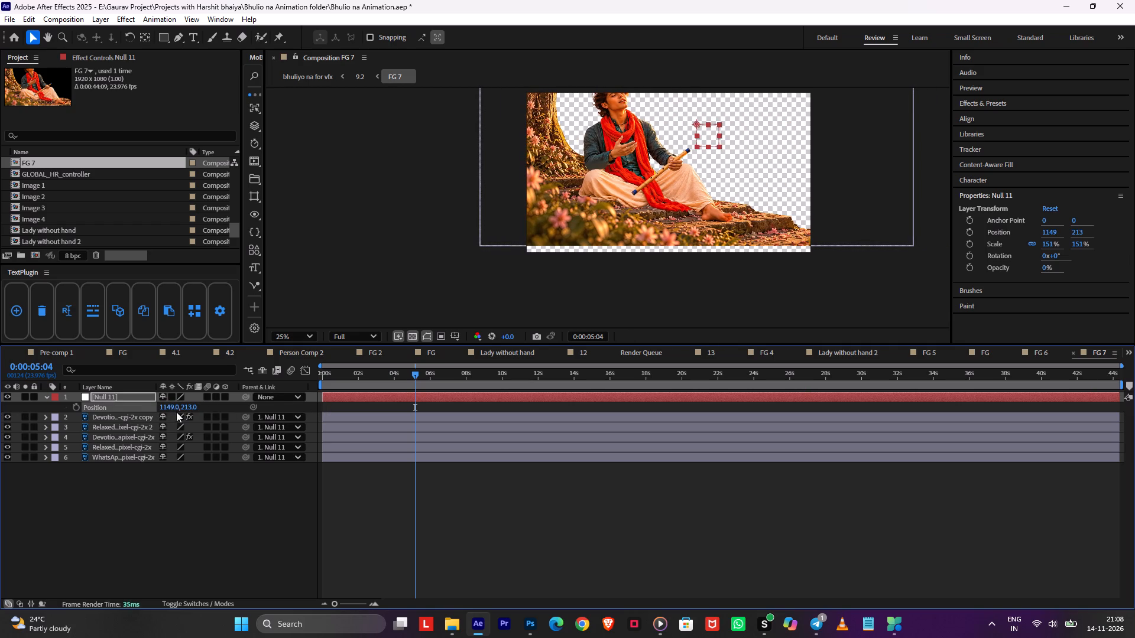
left_click_drag(188, 404, 388, 416)
key("s")
left_click(197, 409)
key("1")
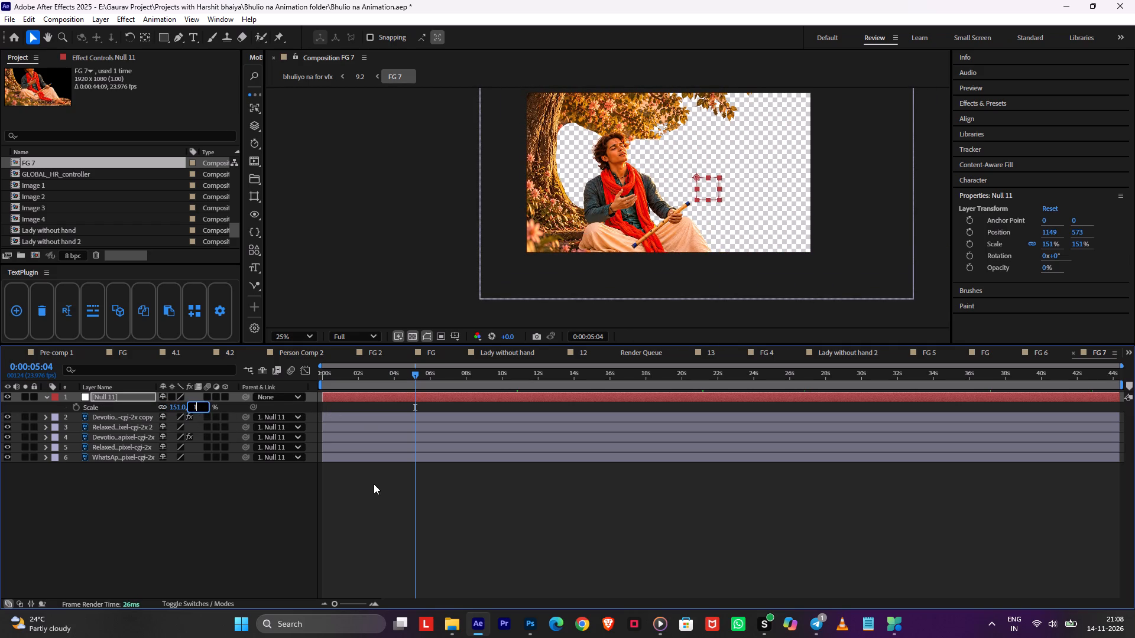
key("0")
key("0")
left_click(498, 519)
Move Null 11 to about X 964, Y 538 so the foreground fills the frame, and save from composition 9.2.
left_click(374, 396)
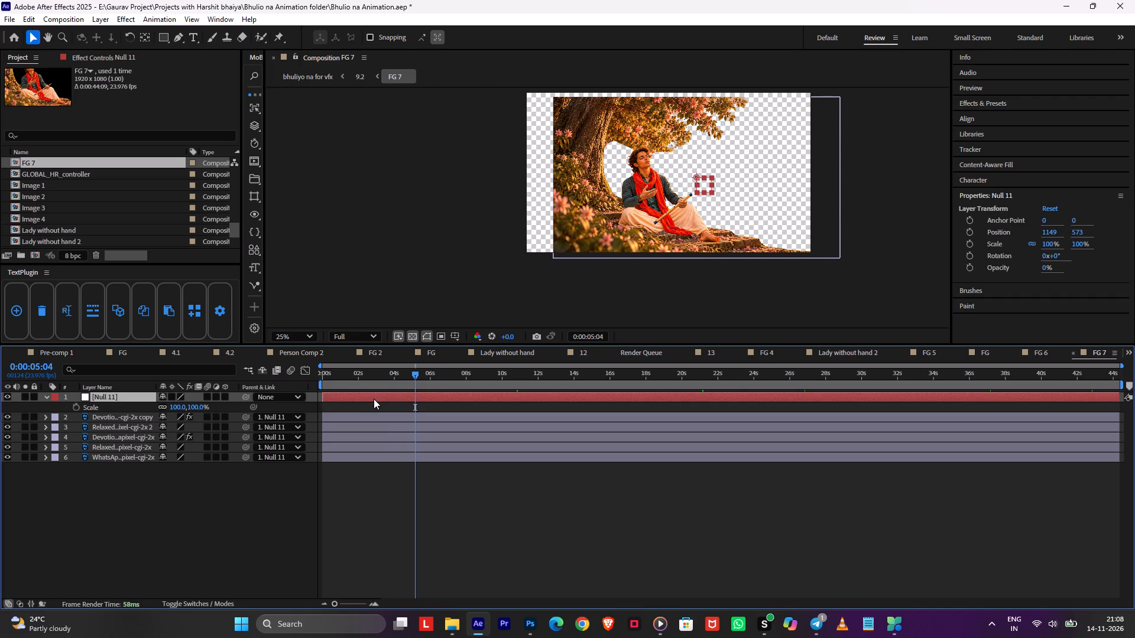
key("p")
left_click_drag(169, 410, 115, 406)
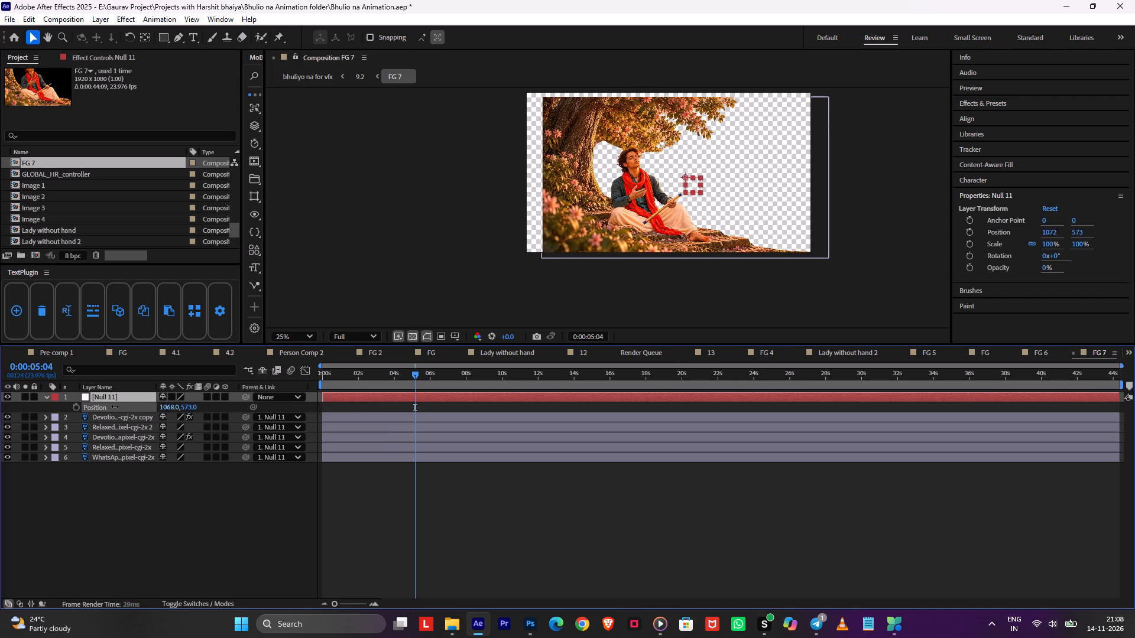
left_click_drag(115, 406, 50, 408)
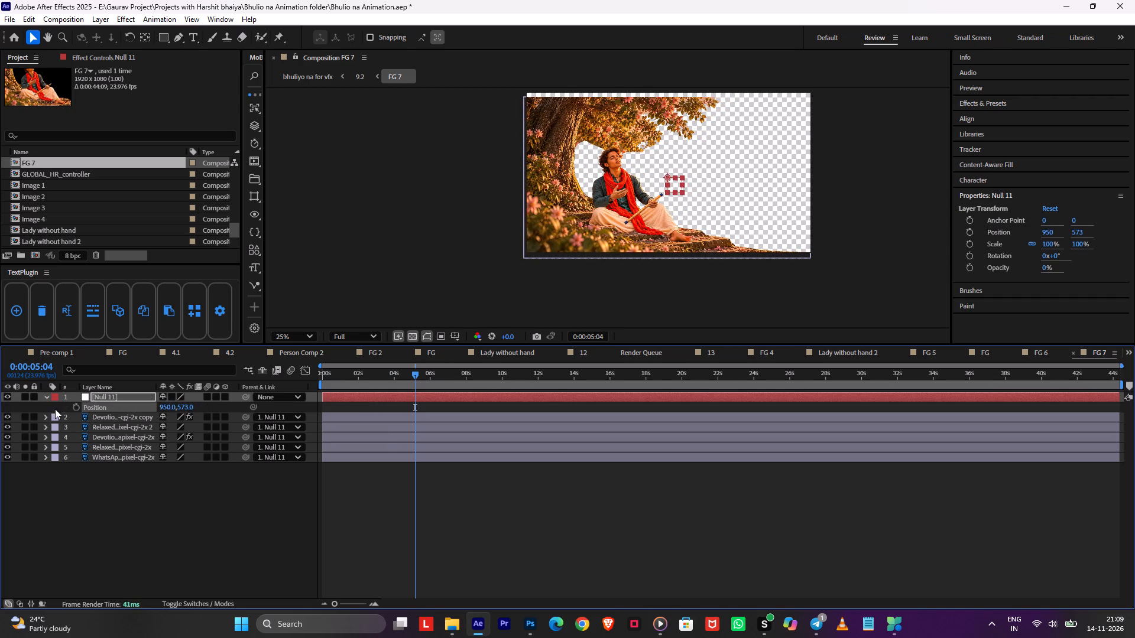
left_click_drag(187, 409, 180, 406)
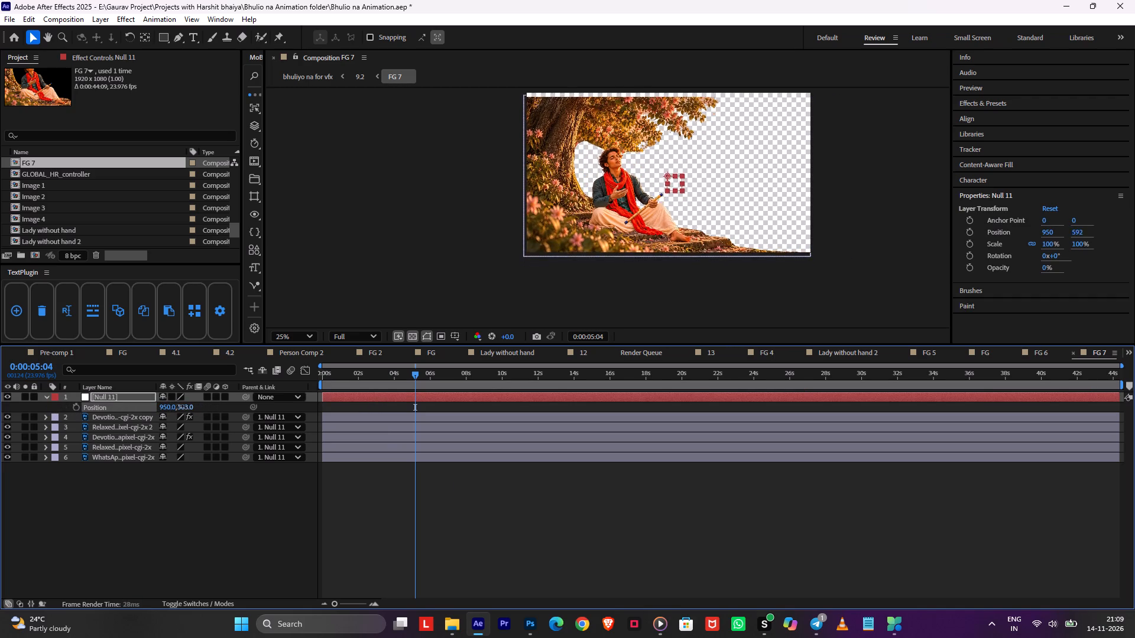
left_click_drag(180, 406, 168, 406)
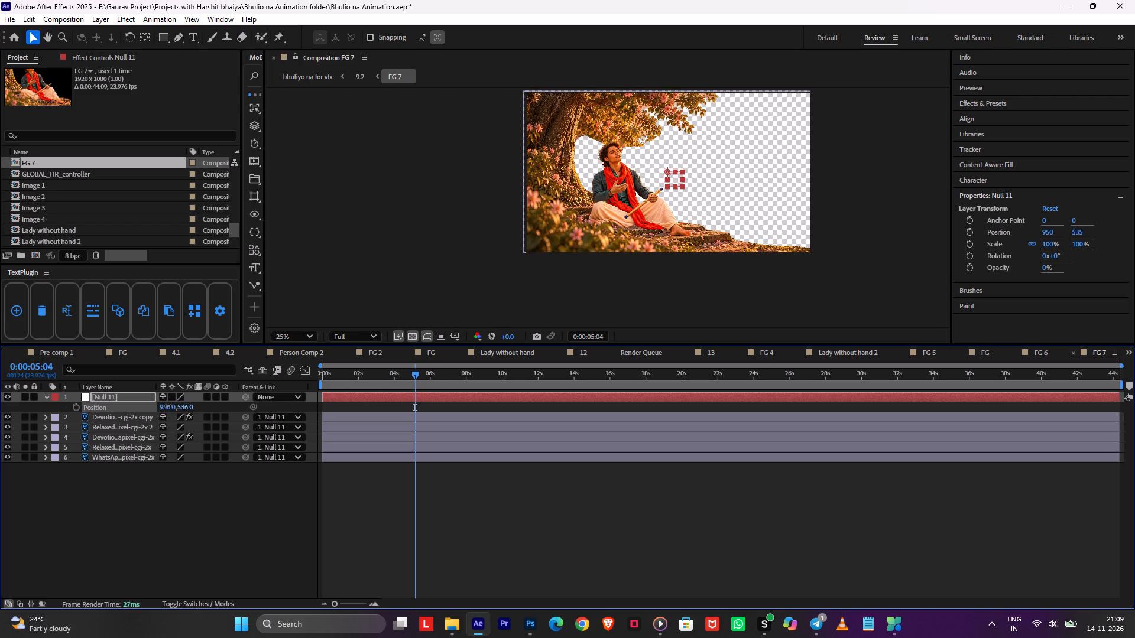
left_click_drag(168, 406, 169, 406)
left_click_drag(163, 407, 158, 407)
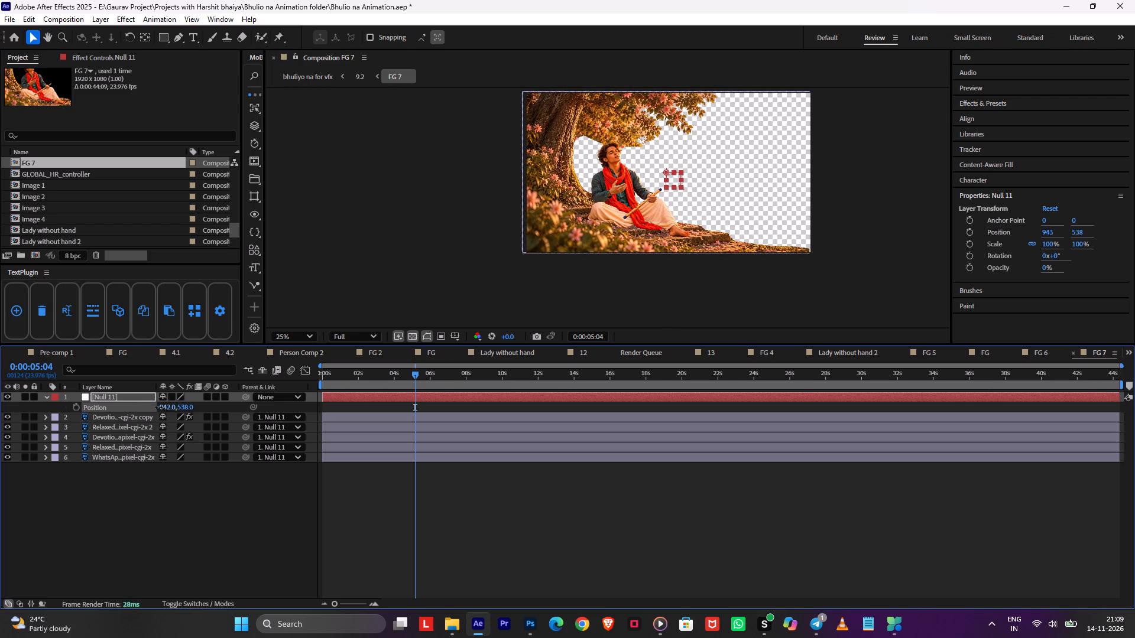
left_click_drag(158, 407, 175, 411)
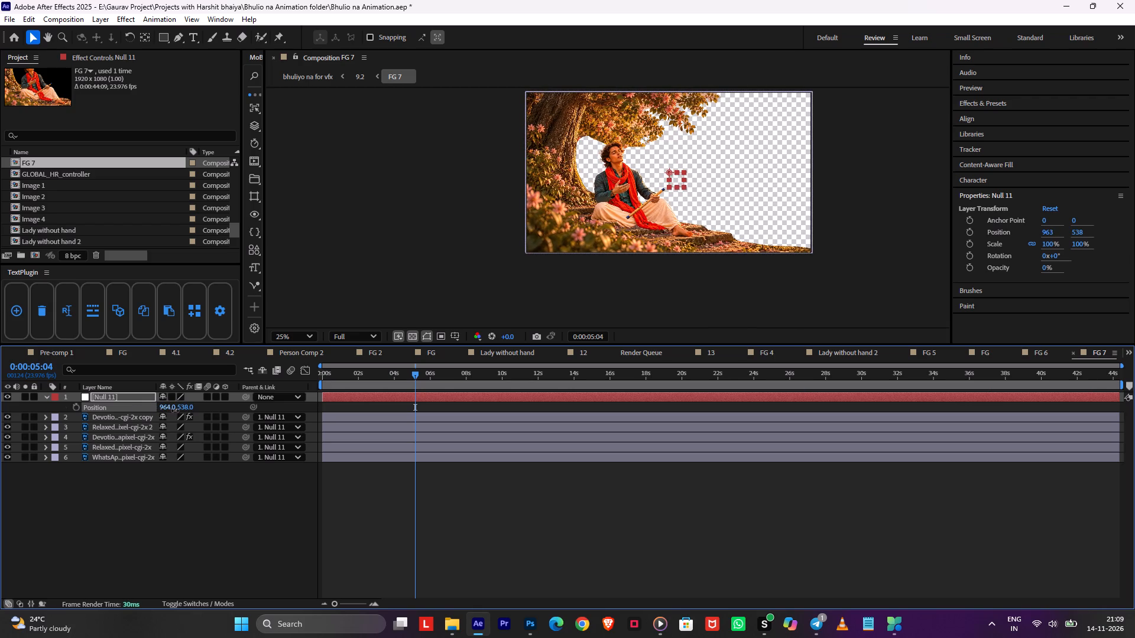
left_click_drag(175, 411, 176, 411)
left_click(468, 506)
key("Tab")
left_click(397, 501)
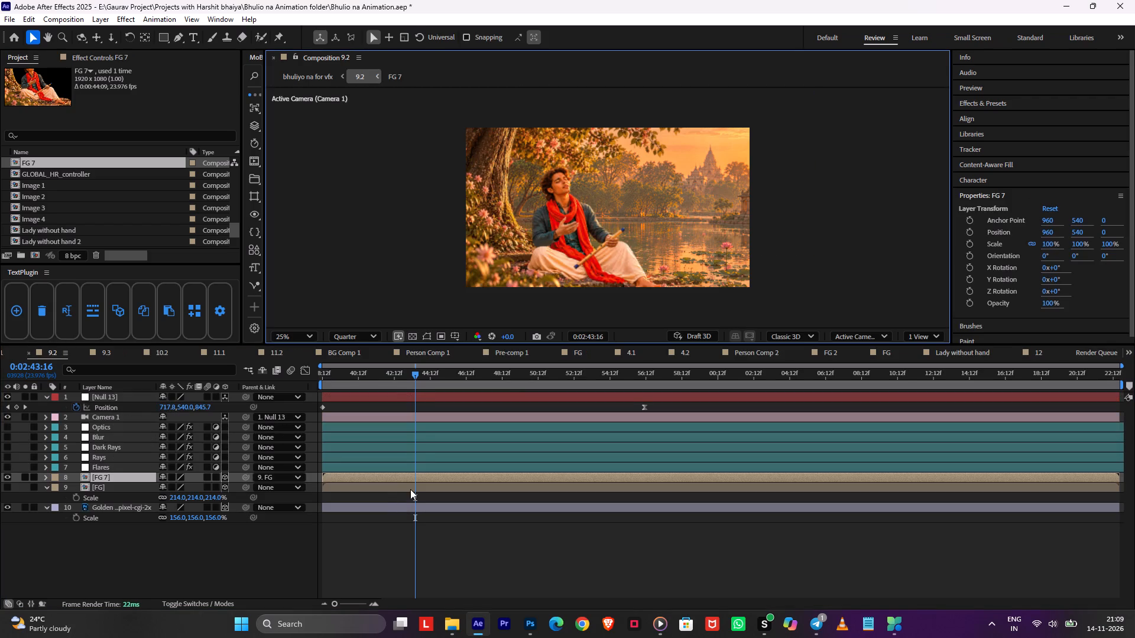
key("ctrl+s")
Raise the Z position of Null 13's starting keyframe at 0:02:38:12 to 1524 and preview the camera move.
left_click_drag(439, 382, 614, 392)
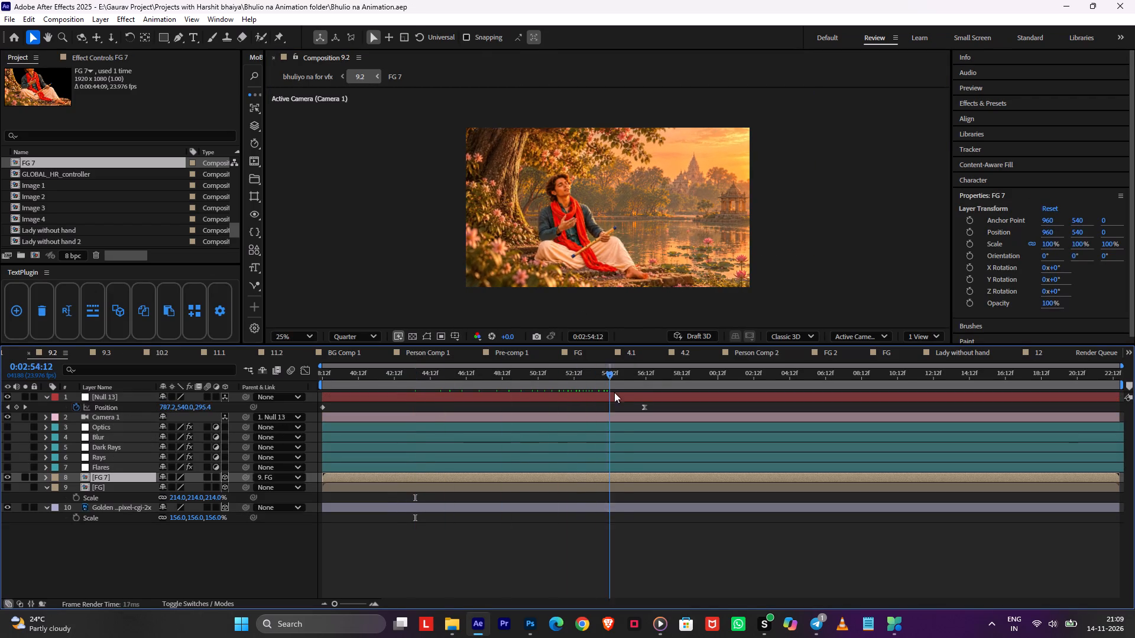
left_click_drag(614, 392, 197, 438)
left_click_drag(205, 406, 405, 406)
key("space")
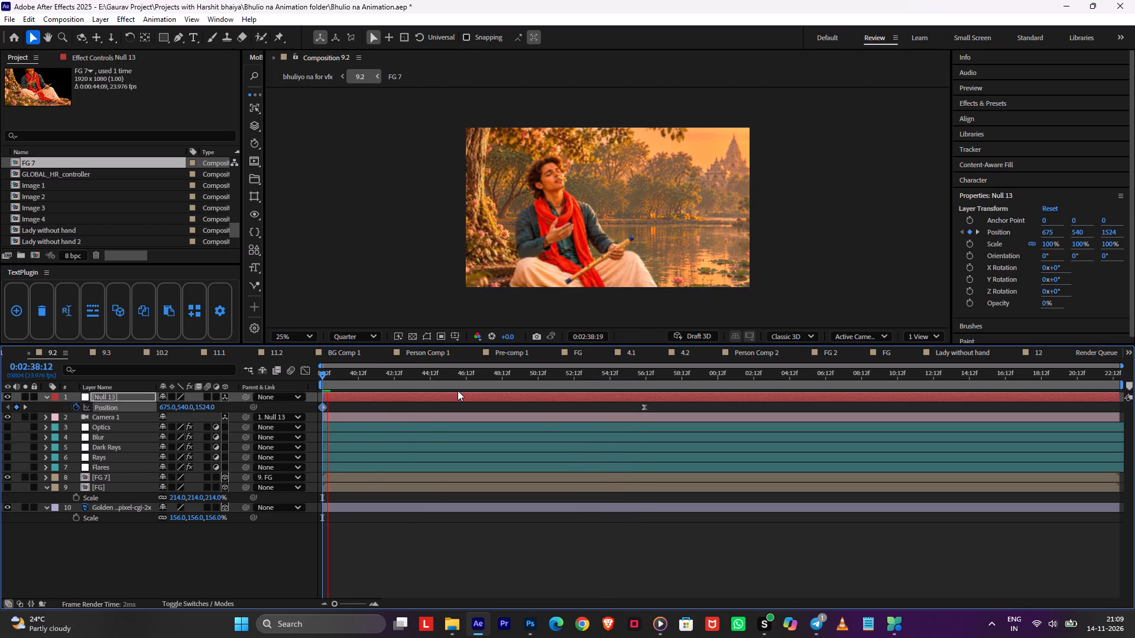
Return to the bhuliyo na for vfx composition, play back shot 9.2 from its start, and save the project.
key("Tab")
left_click(335, 402)
key("space")
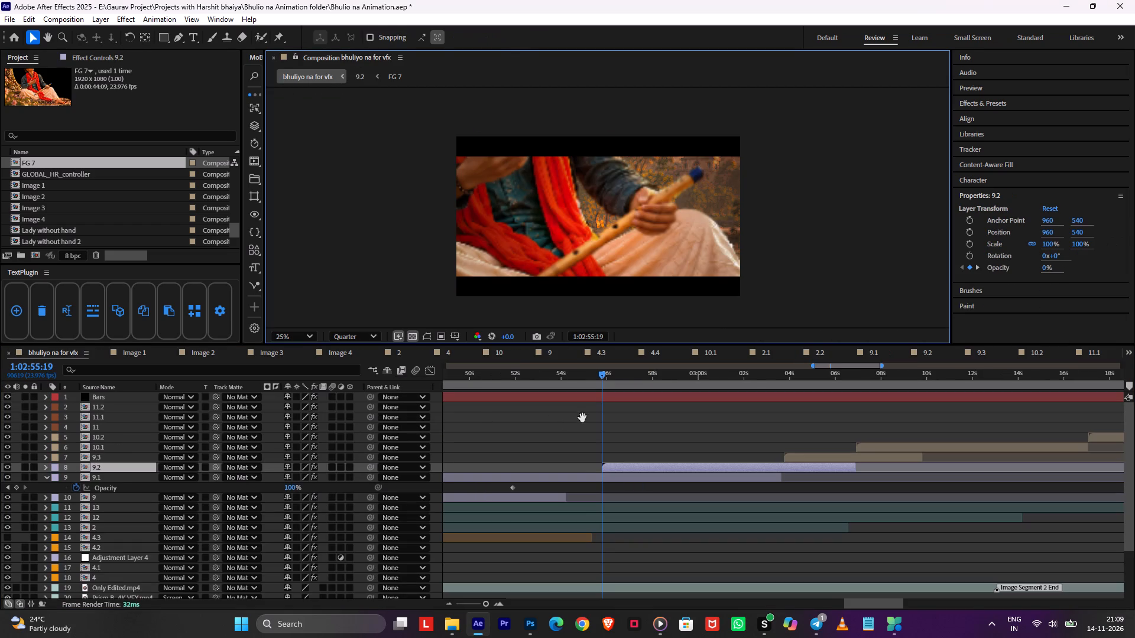
key("ctrl+s")
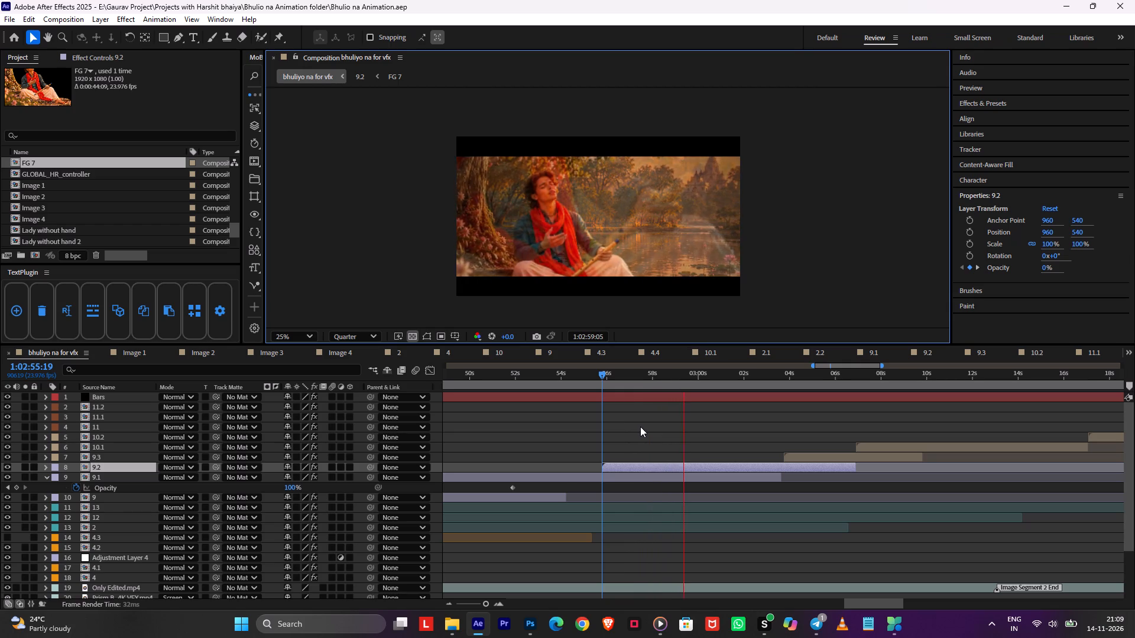
Play back the main composition from the start of Image Segment 1 at 1:01:45:18.
scroll(640, 427, "down", 3, "alt")
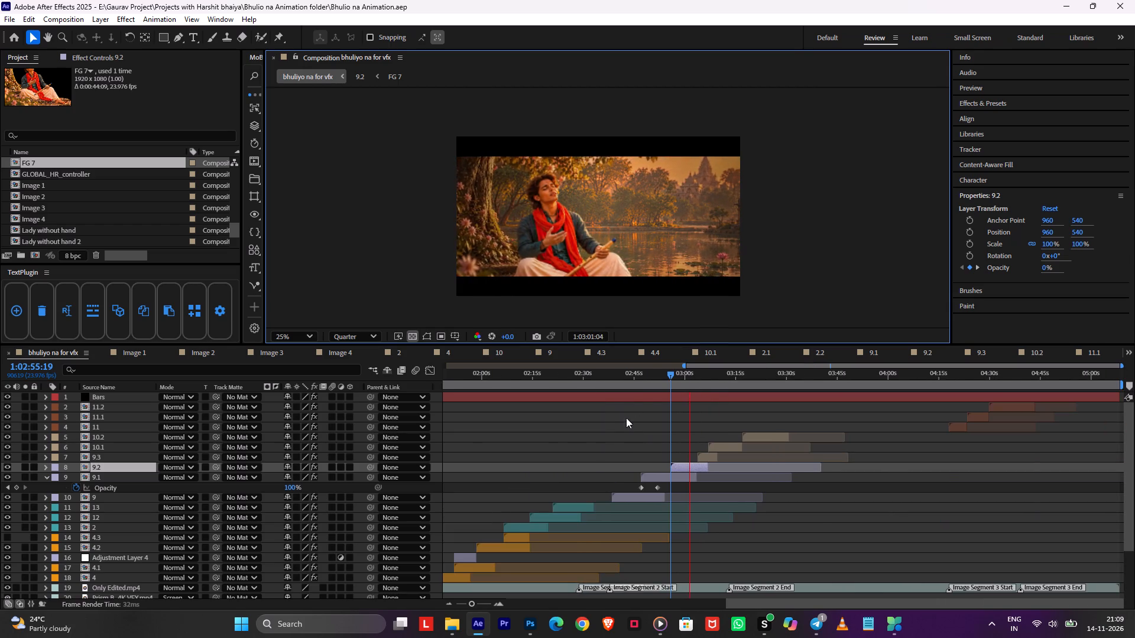
left_click_drag(654, 375, 413, 430)
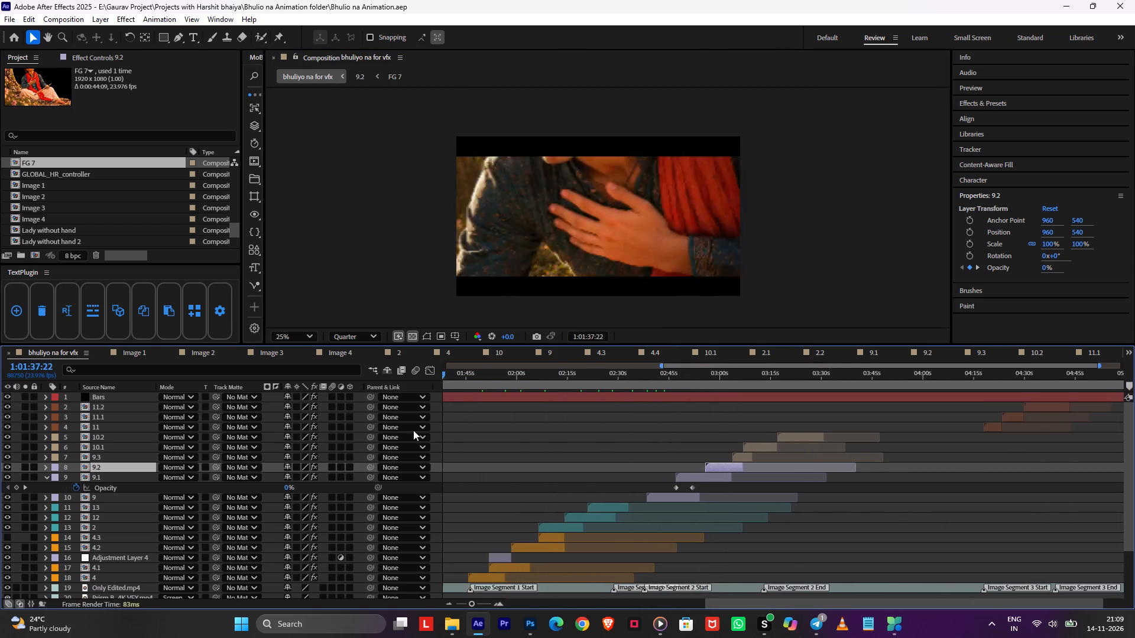
left_click_drag(413, 430, 708, 458)
key("space")
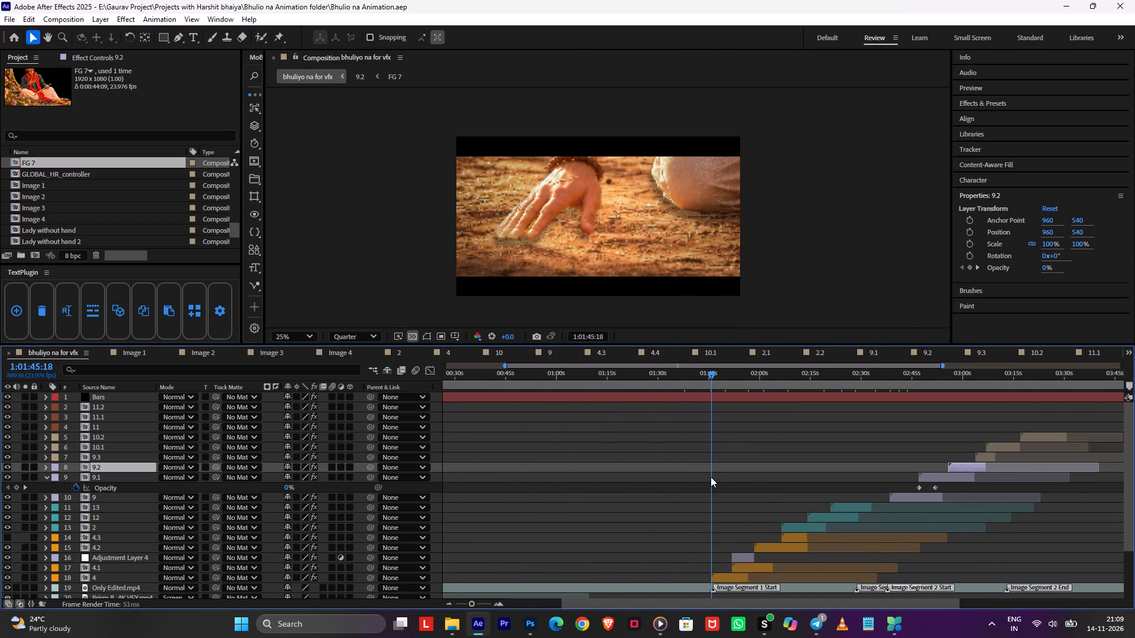
middle_click_drag(684, 483, 520, 499)
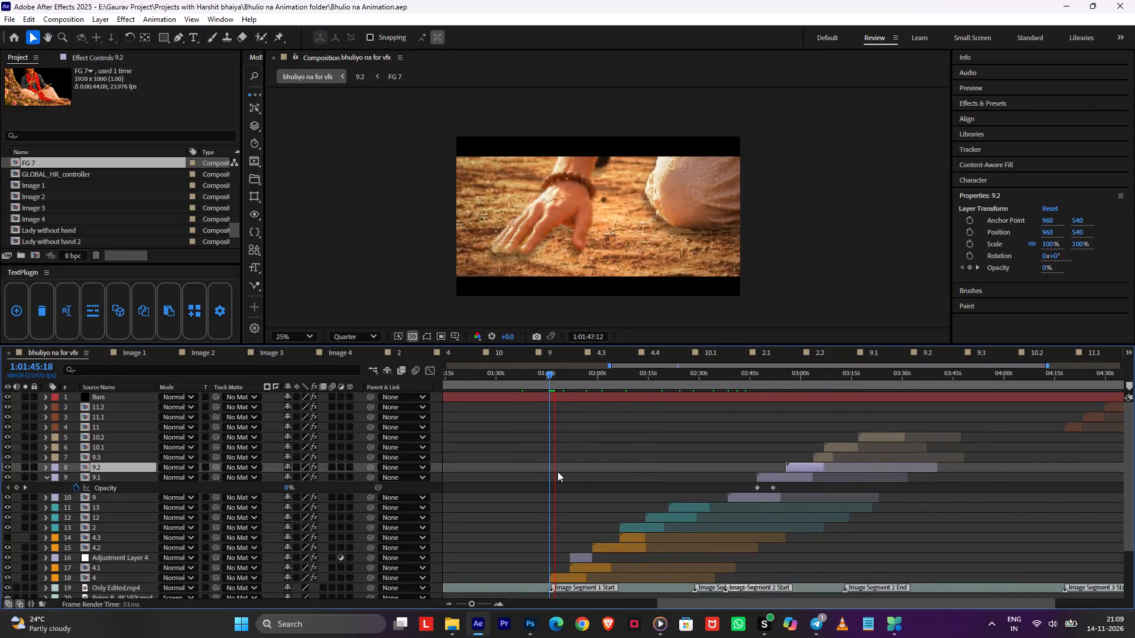
left_click(557, 471)
scroll(567, 460, "down", 2, "alt")
left_click(679, 376)
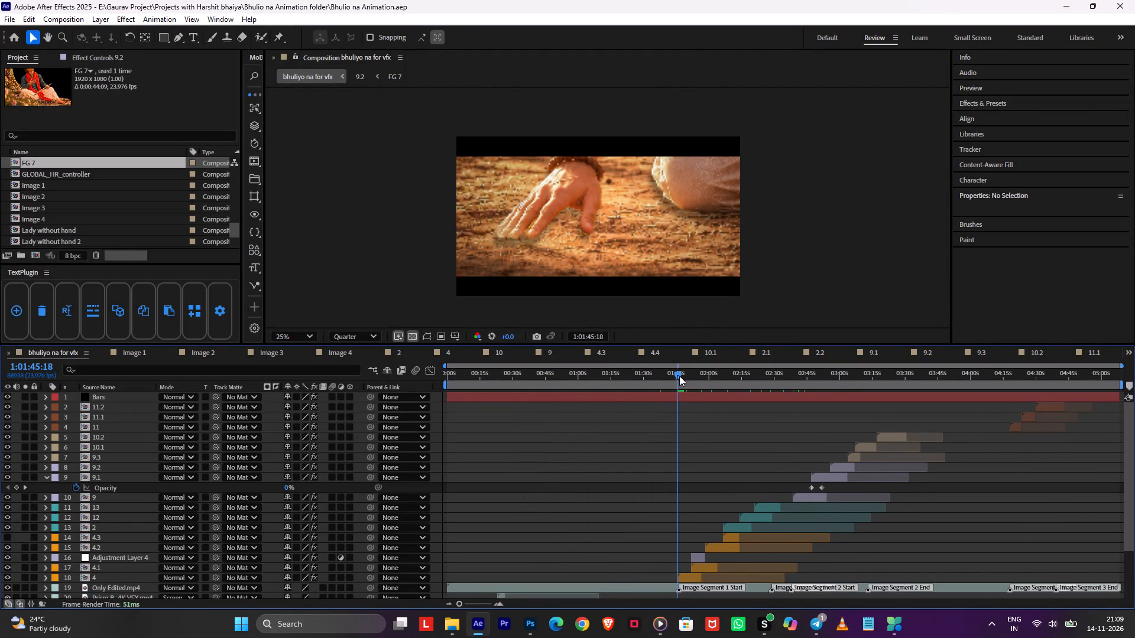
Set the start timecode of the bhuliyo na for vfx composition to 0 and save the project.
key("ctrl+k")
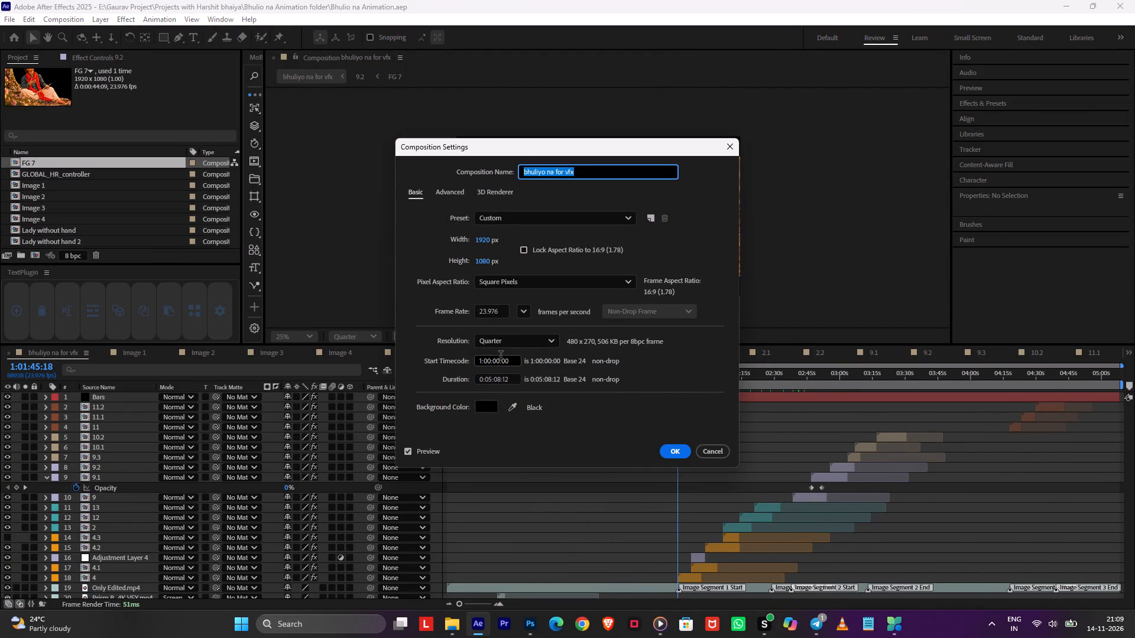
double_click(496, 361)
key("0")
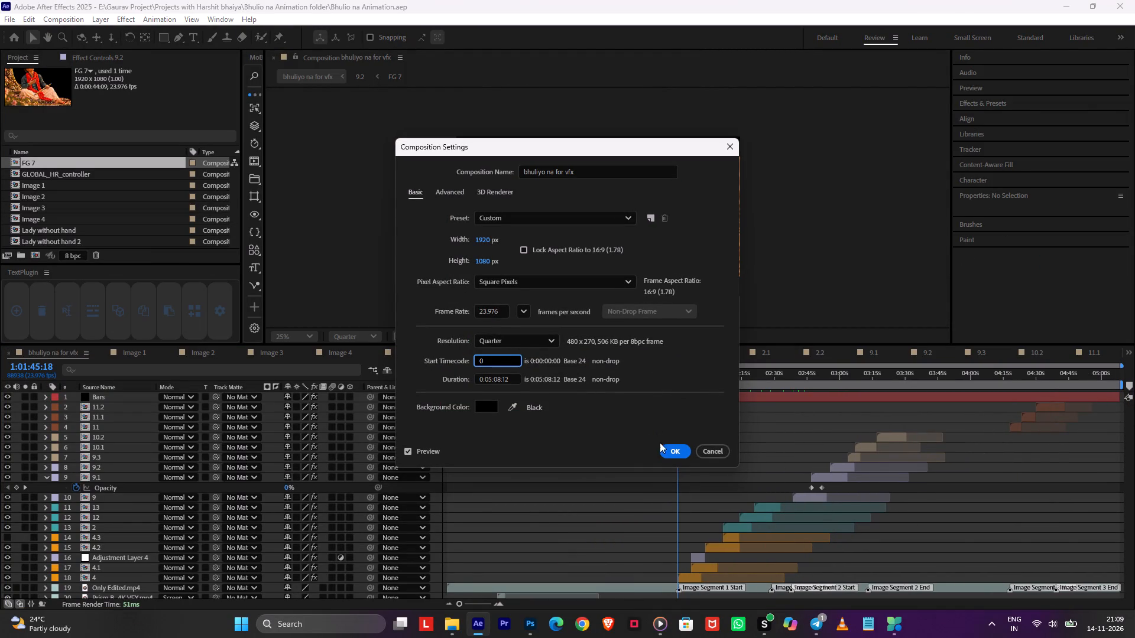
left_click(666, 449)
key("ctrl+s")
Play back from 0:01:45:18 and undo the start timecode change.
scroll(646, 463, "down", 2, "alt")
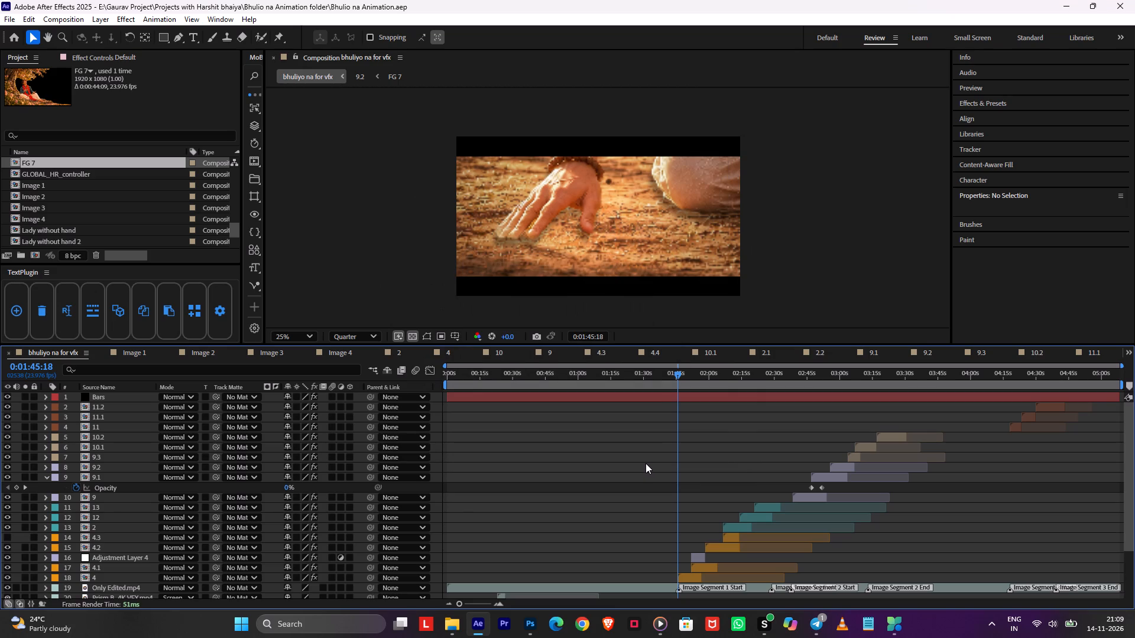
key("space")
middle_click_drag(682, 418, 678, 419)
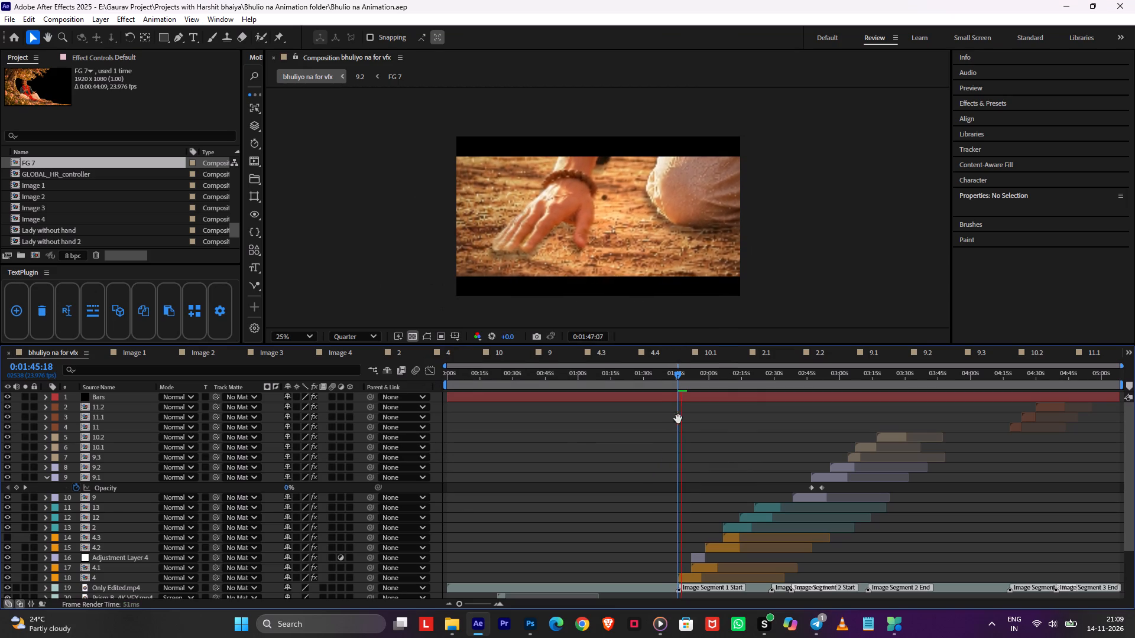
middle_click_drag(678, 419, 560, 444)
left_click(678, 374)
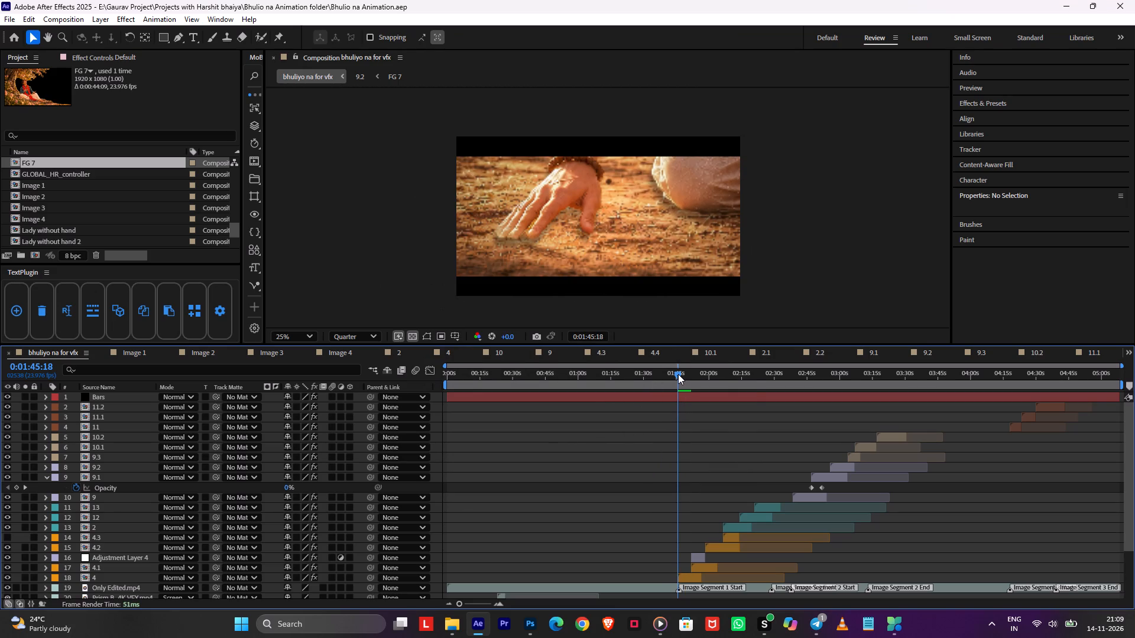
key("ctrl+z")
Set the end of the main composition's work area at 1:03:03:18, where shot 9.2 gives way to 9.3.
key("space")
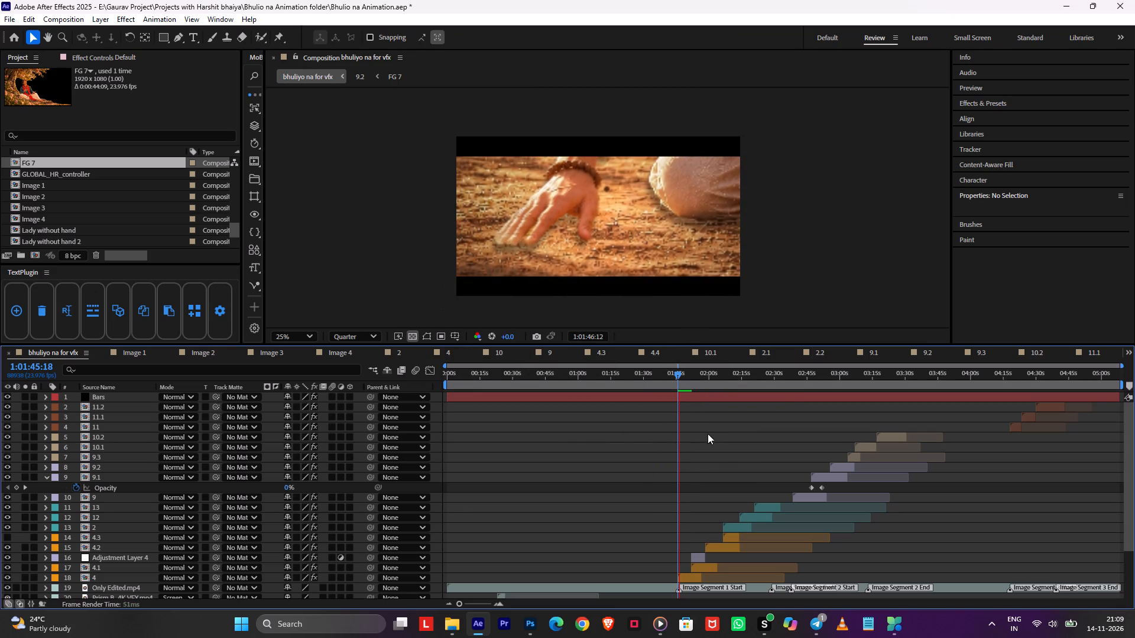
left_click(864, 379)
left_click_drag(864, 379, 855, 390)
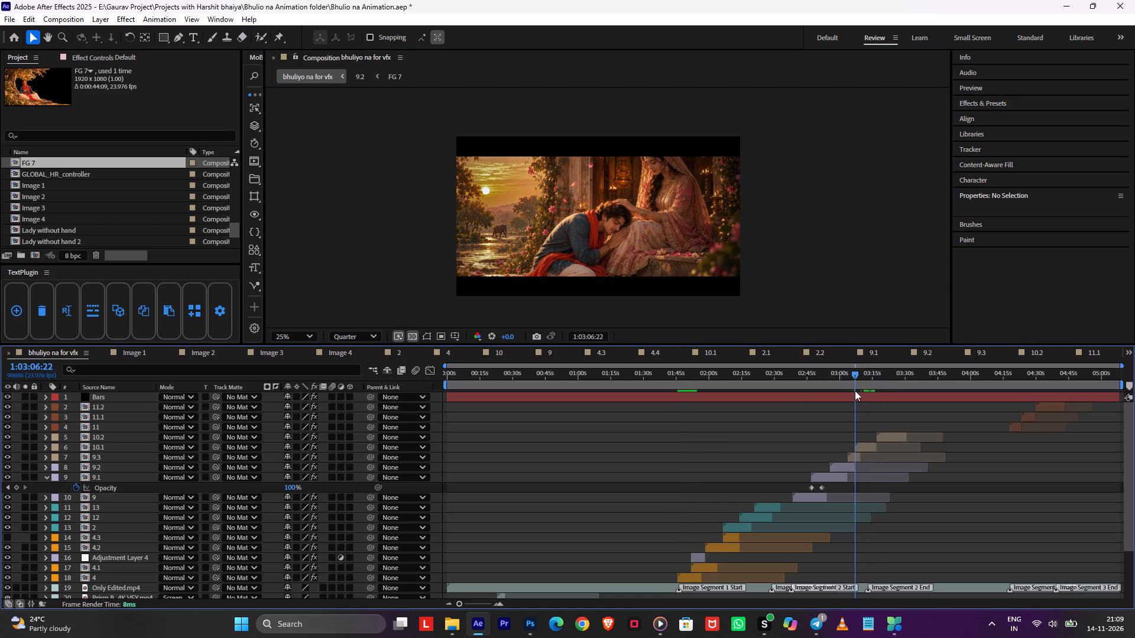
left_click_drag(855, 390, 849, 392)
key("n")
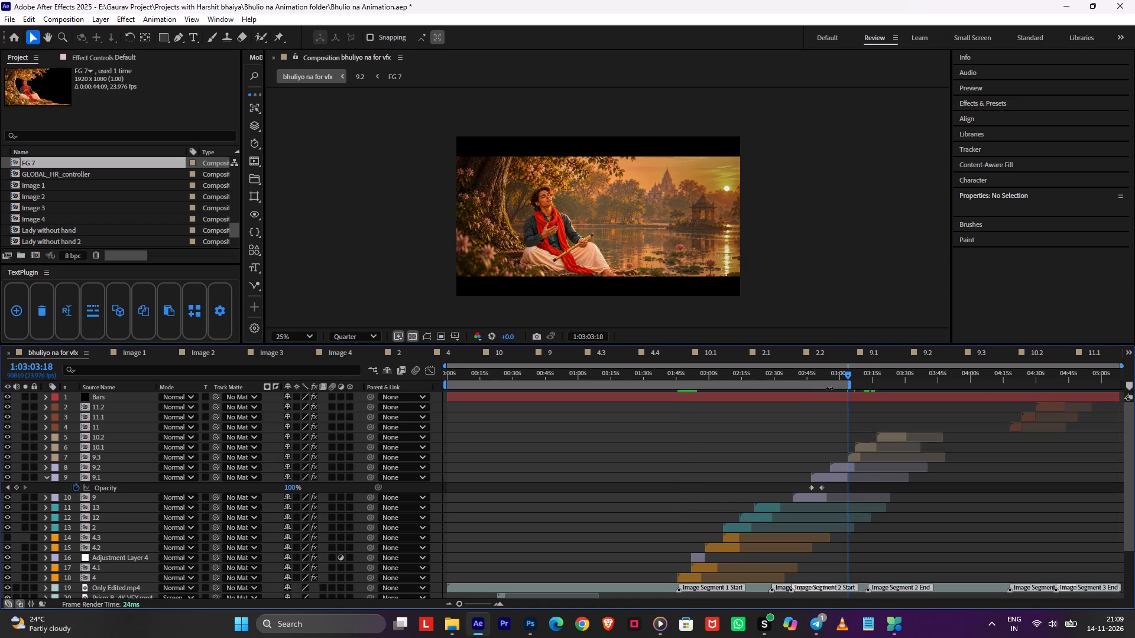
Set the main composition's work area from the start of Image Segment 1 to 1:03:03:15.
left_click_drag(747, 374, 676, 392)
left_click(676, 392, "shift")
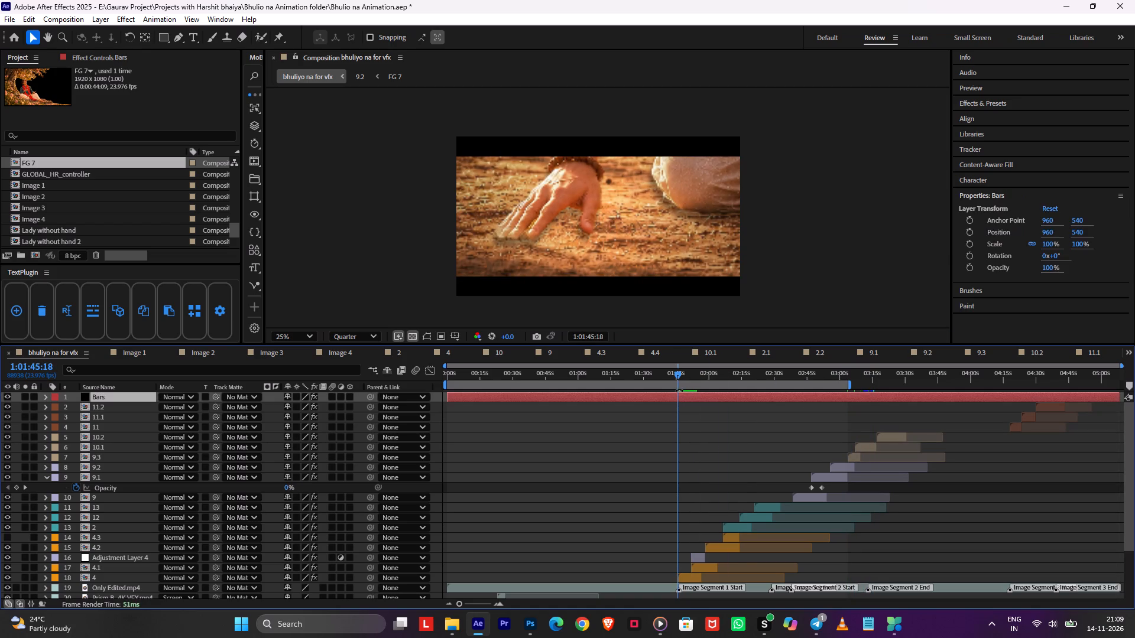
key("ctrl+z")
left_click(677, 377)
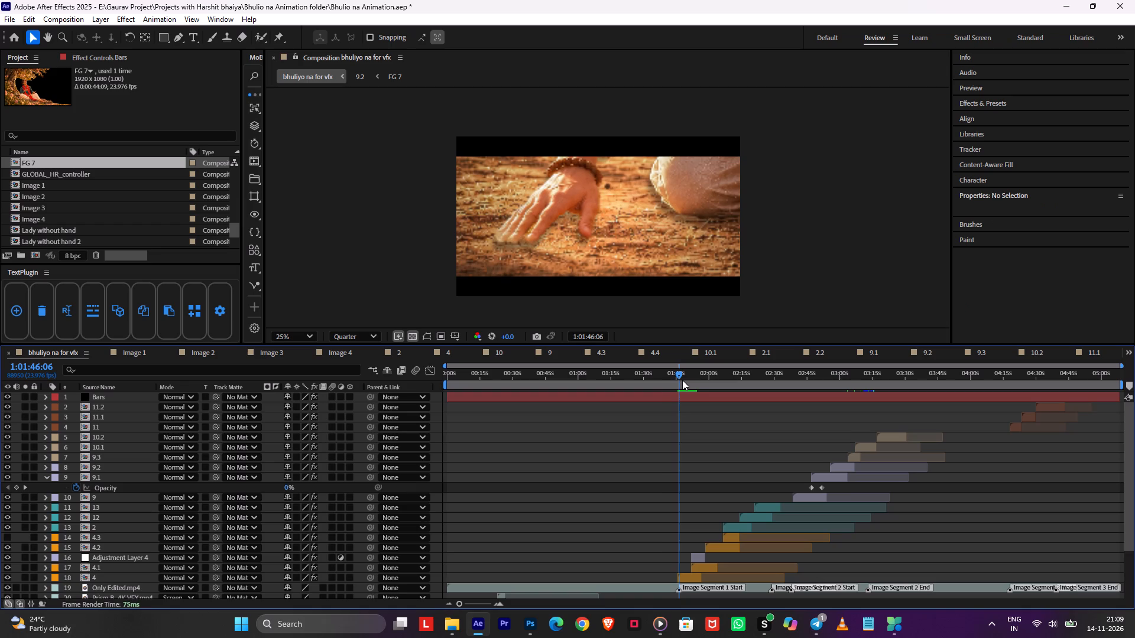
key("b")
left_click_drag(718, 375, 829, 383)
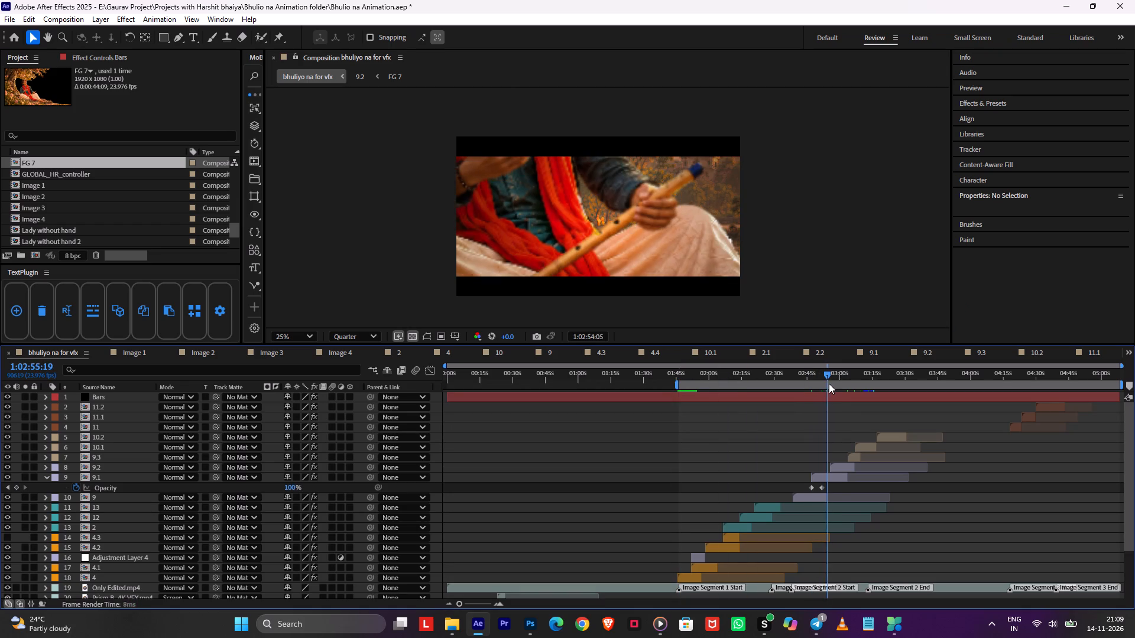
left_click_drag(829, 383, 844, 385)
key("n")
Turn on the audio of the Only Edited.mp4 layer.
scroll(808, 425, "down", 6)
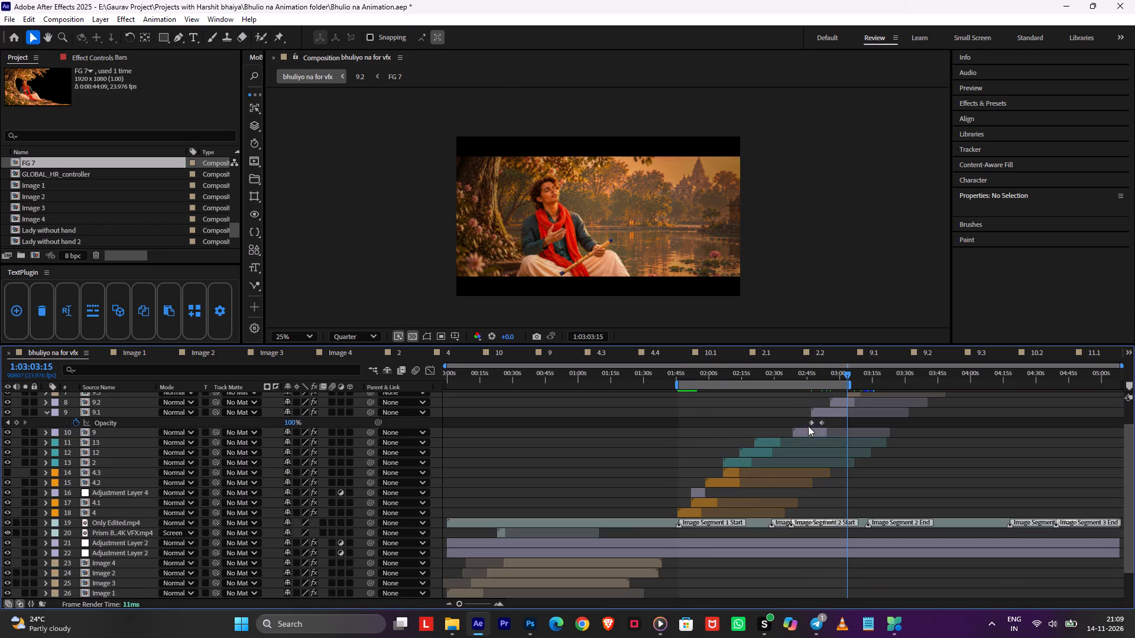
scroll(28, 572, "down", 5)
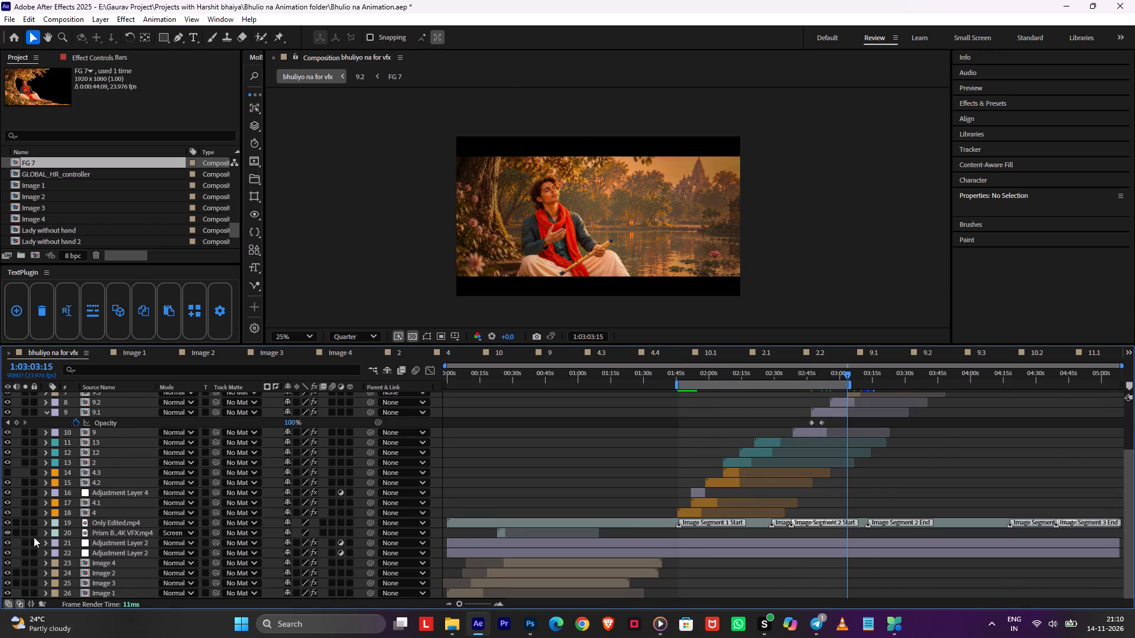
scroll(34, 536, "up", 10)
scroll(35, 529, "down", 5)
key("Tab")
left_click(35, 529)
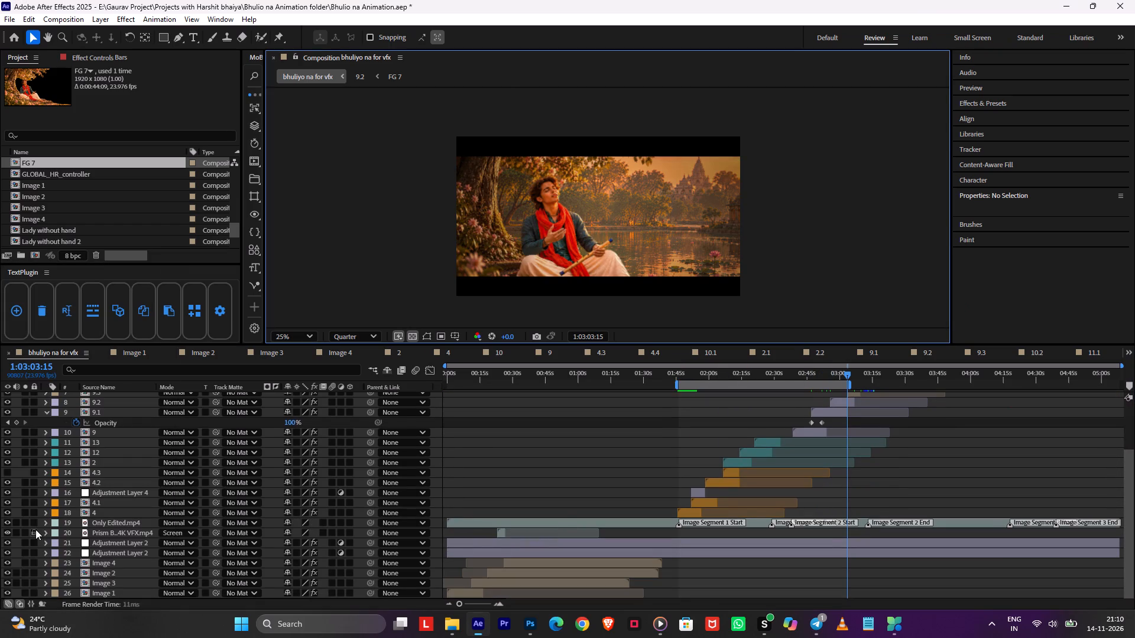
left_click(134, 535)
left_click(128, 519)
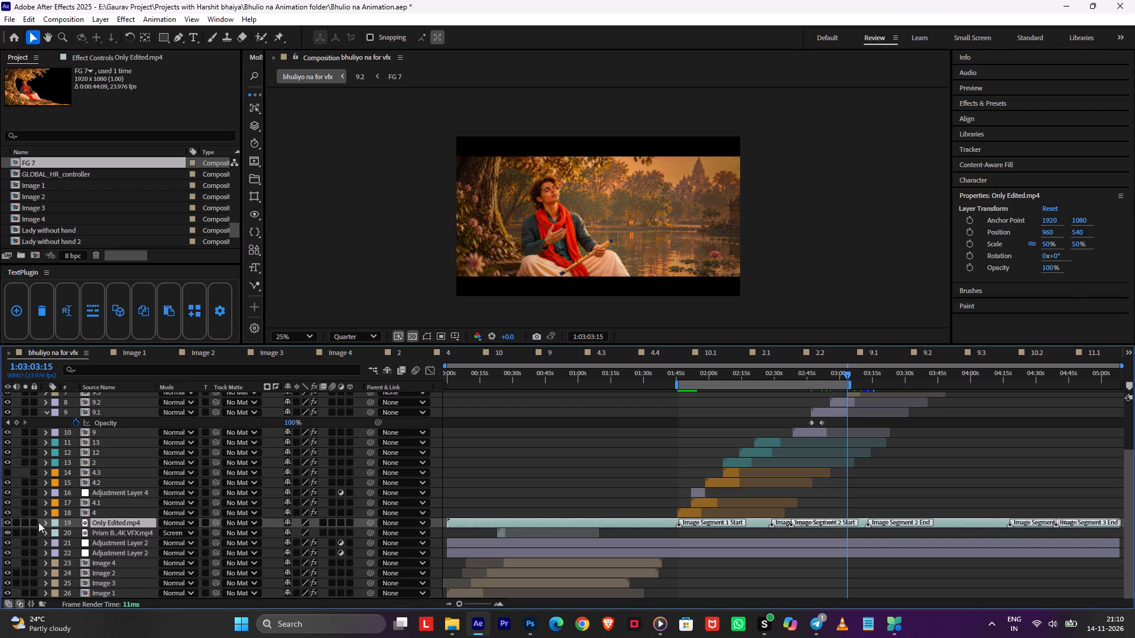
left_click(20, 525)
Play back the work area with sound from Image Segment 1 Start to Image Segment 1 End, saving the project meanwhile.
key("space")
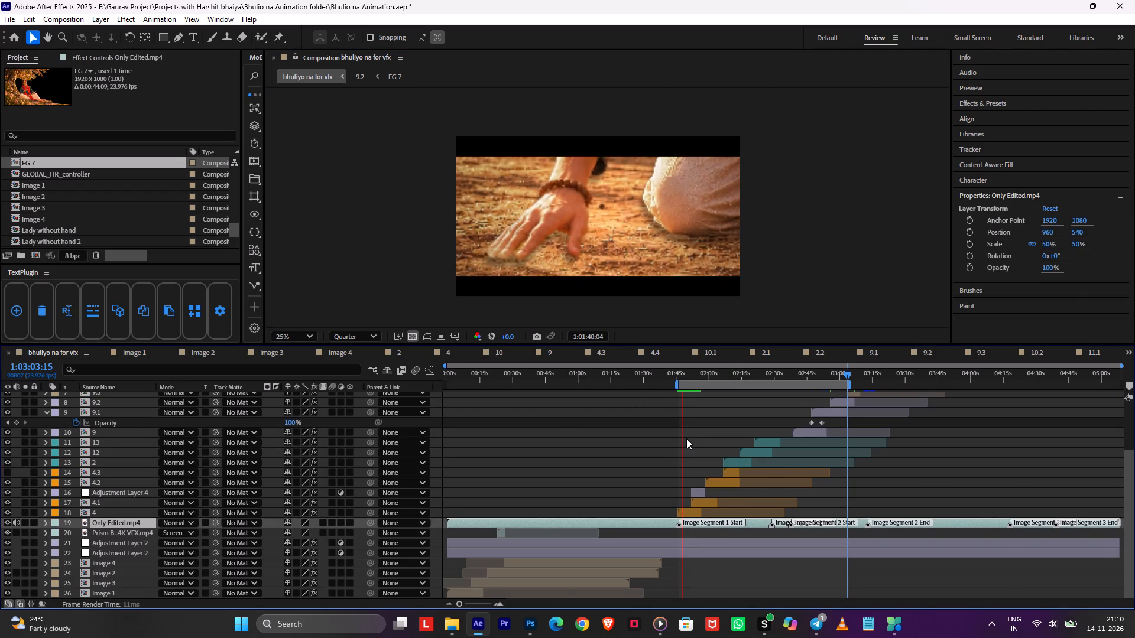
scroll(686, 438, "up", 1, "alt")
key("ctrl+s")
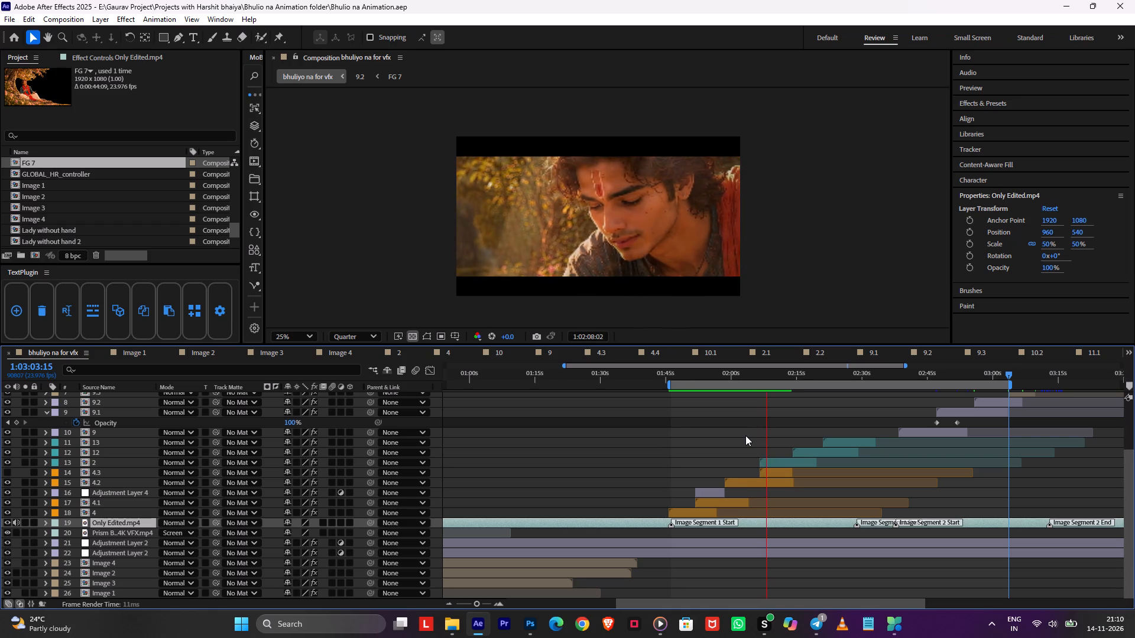
middle_click_drag(729, 442, 698, 466)
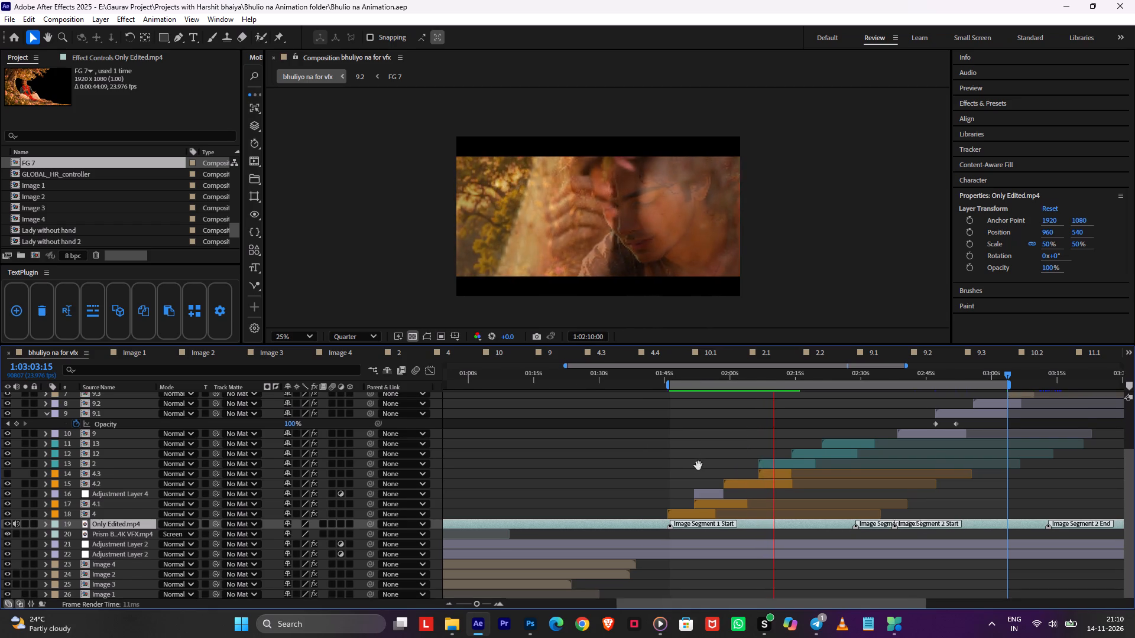
middle_click_drag(698, 466, 657, 477)
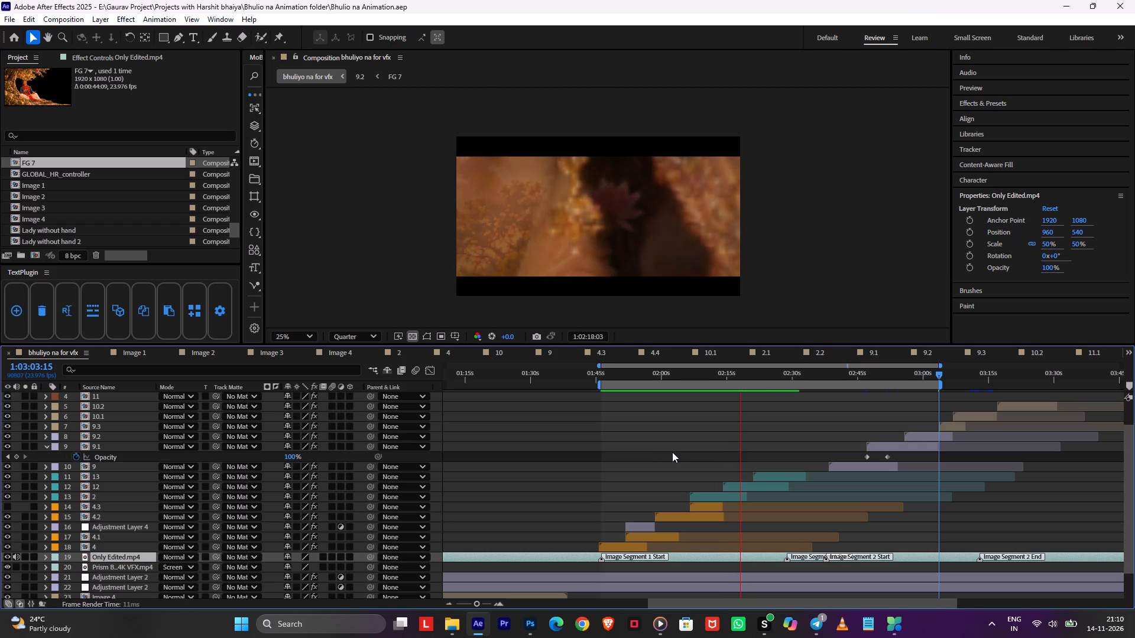
middle_click_drag(748, 425, 693, 440)
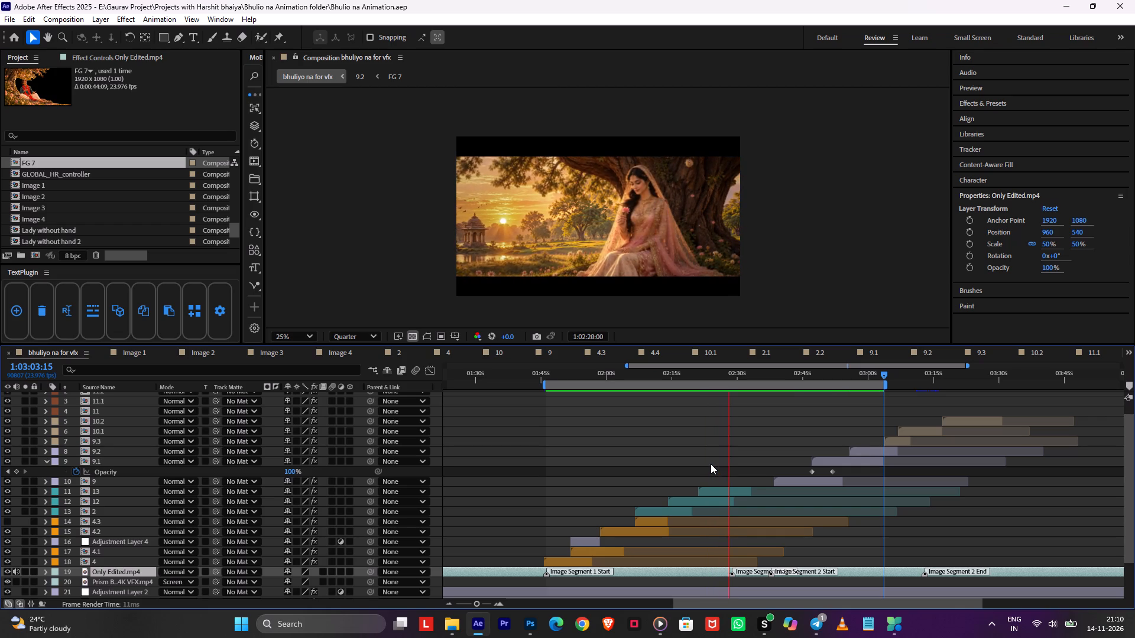
key("space")
Trim the end of layer 13 to the Image Segment 1 End marker and the end of layer 12 to about 1:02:26:18.
left_click_drag(751, 491, 726, 491)
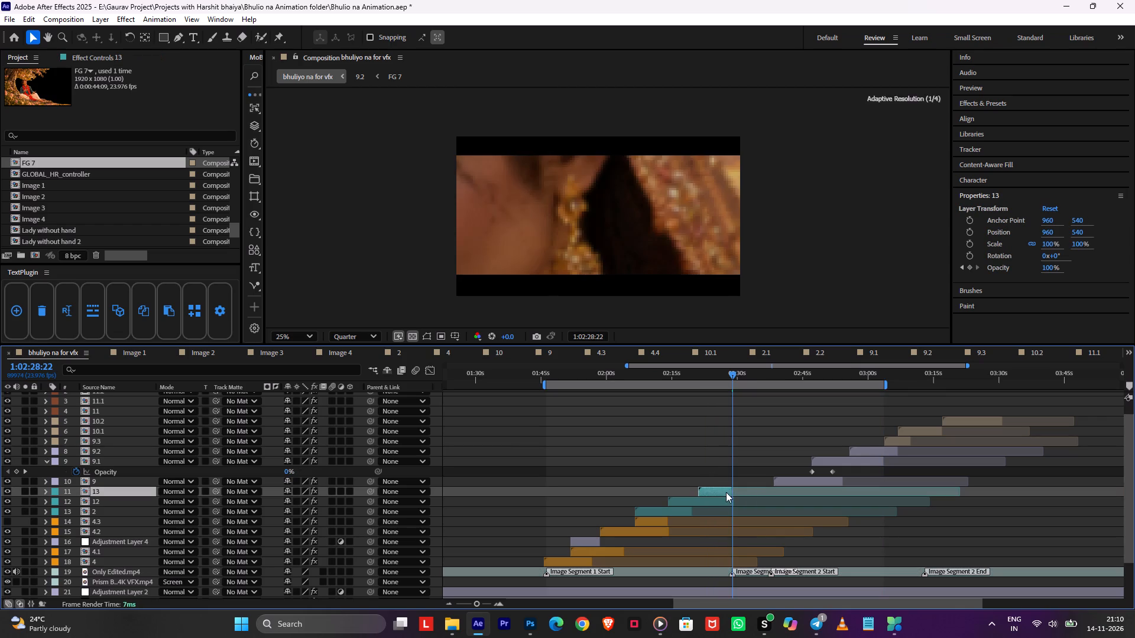
left_click(736, 377)
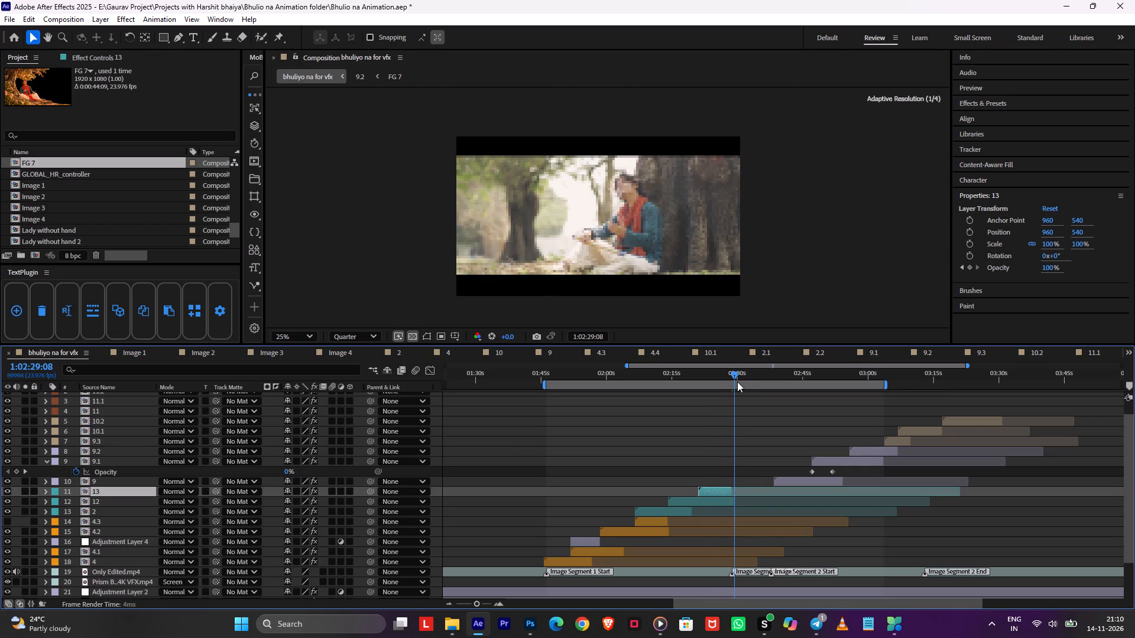
scroll(741, 466, "up", 2, "alt")
left_click_drag(719, 500, 674, 499)
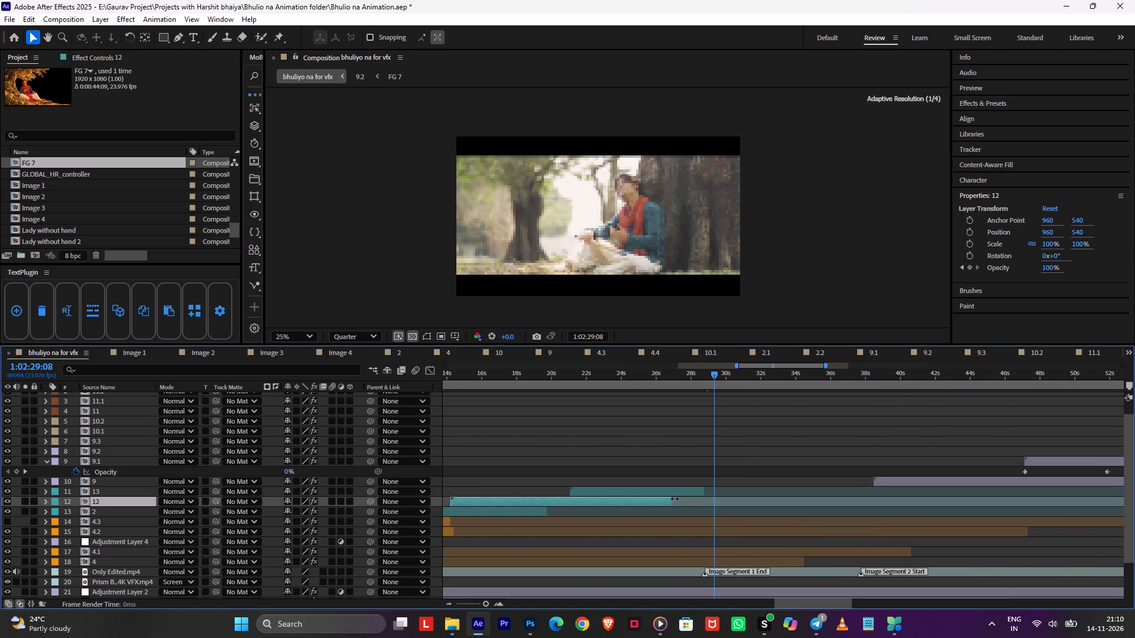
left_click_drag(674, 499, 673, 499)
Extend the end of layer 13 to about 1:02:30:20, play back from 1:02:28:20 and save the project.
left_click(709, 380)
left_click(708, 375)
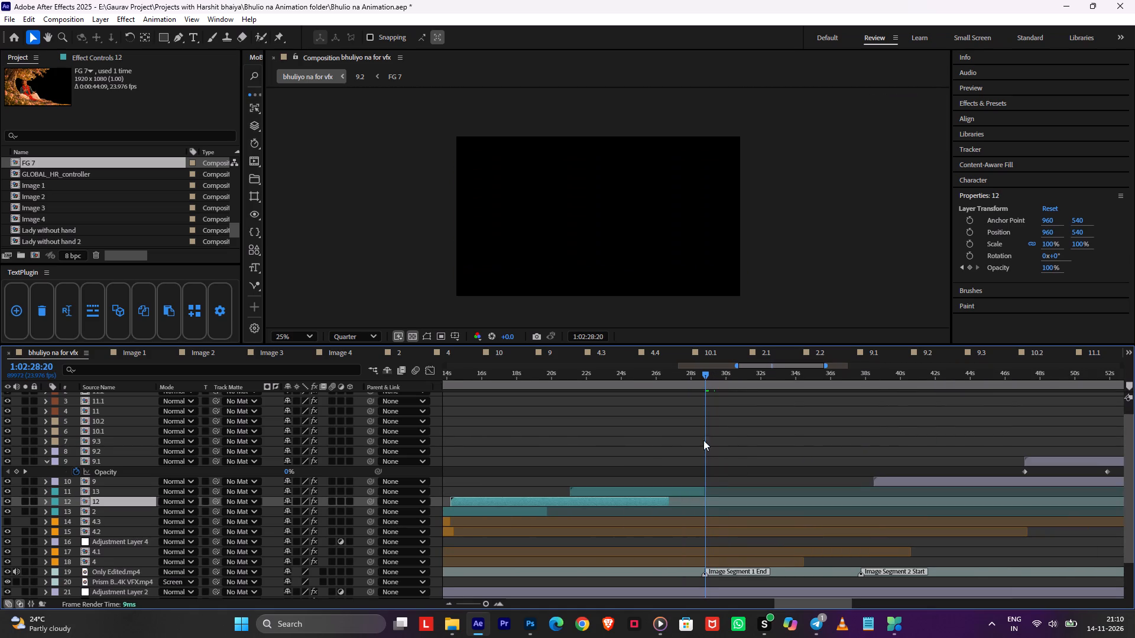
left_click_drag(703, 490, 741, 493)
key("space")
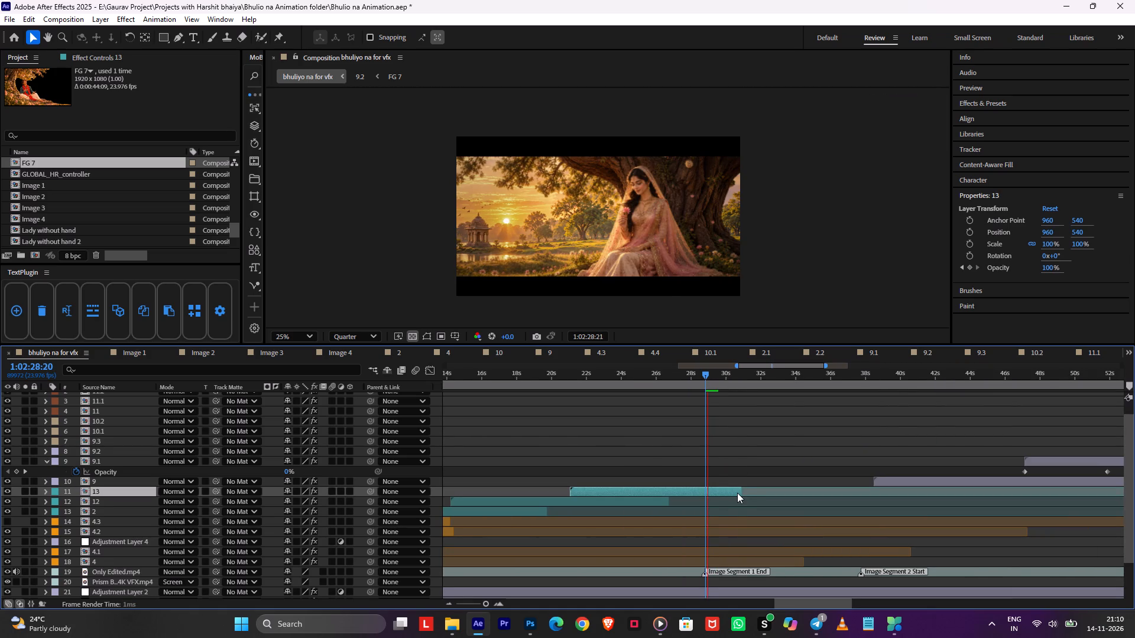
key("ctrl+s")
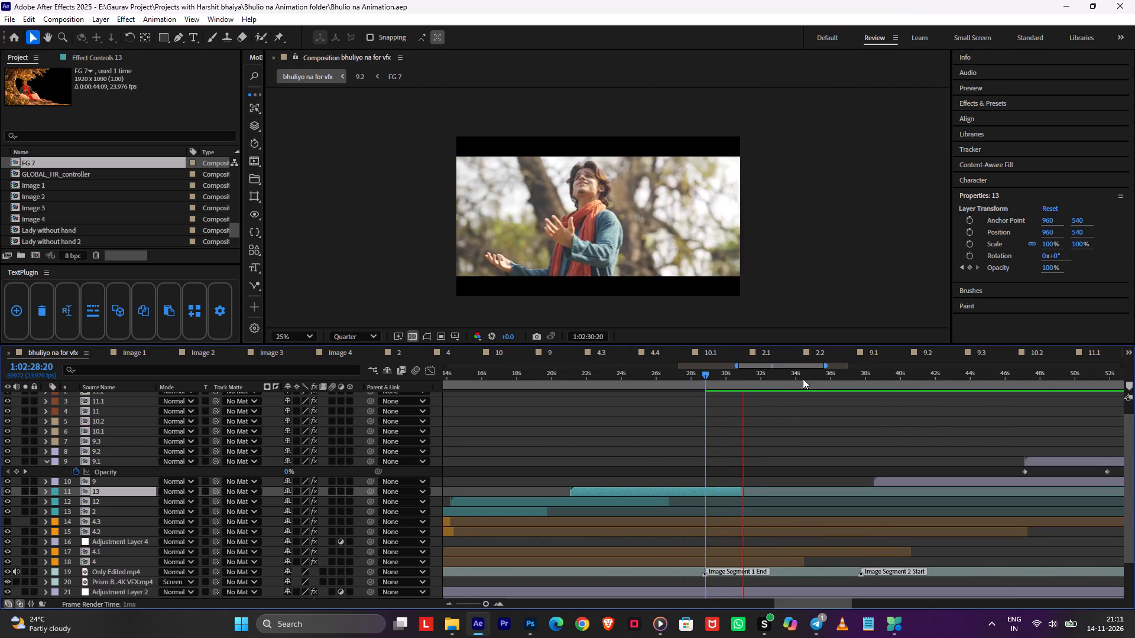
Shift layer 9 earlier so it starts at about 1:02:35, before the Image Segment 2 Start marker, and play back from 1:02:34:11.
left_click_drag(806, 377, 855, 388)
key("space")
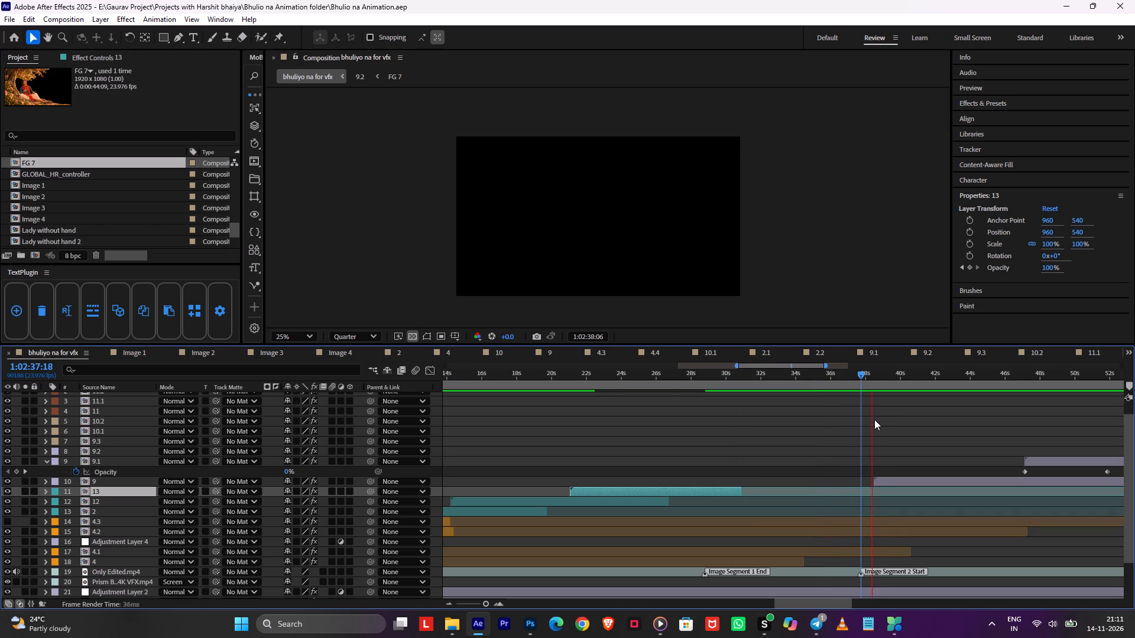
left_click_drag(854, 377, 829, 382)
key("space")
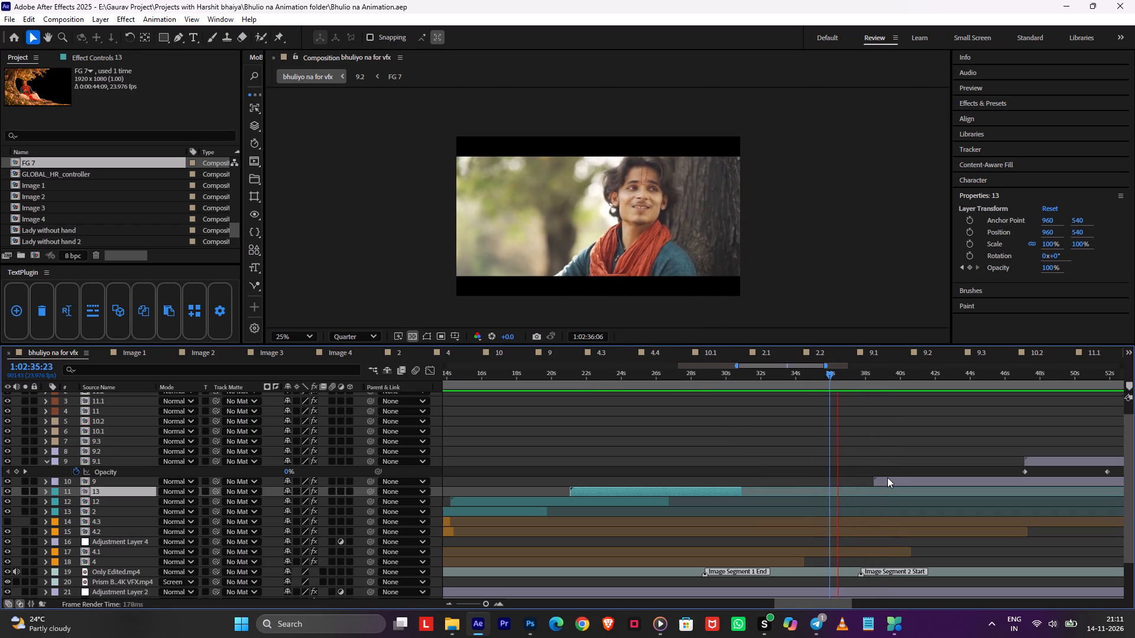
key("space")
left_click_drag(875, 480, 865, 480)
left_click_drag(883, 481, 875, 481)
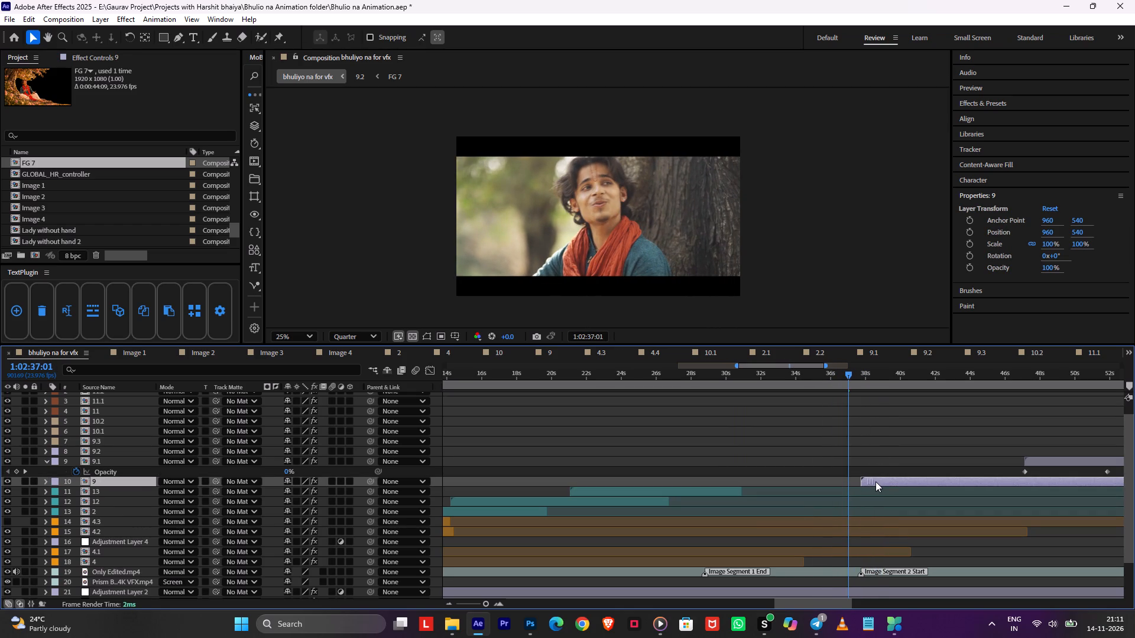
left_click_drag(875, 481, 875, 481)
key("space")
left_click_drag(877, 480, 865, 481)
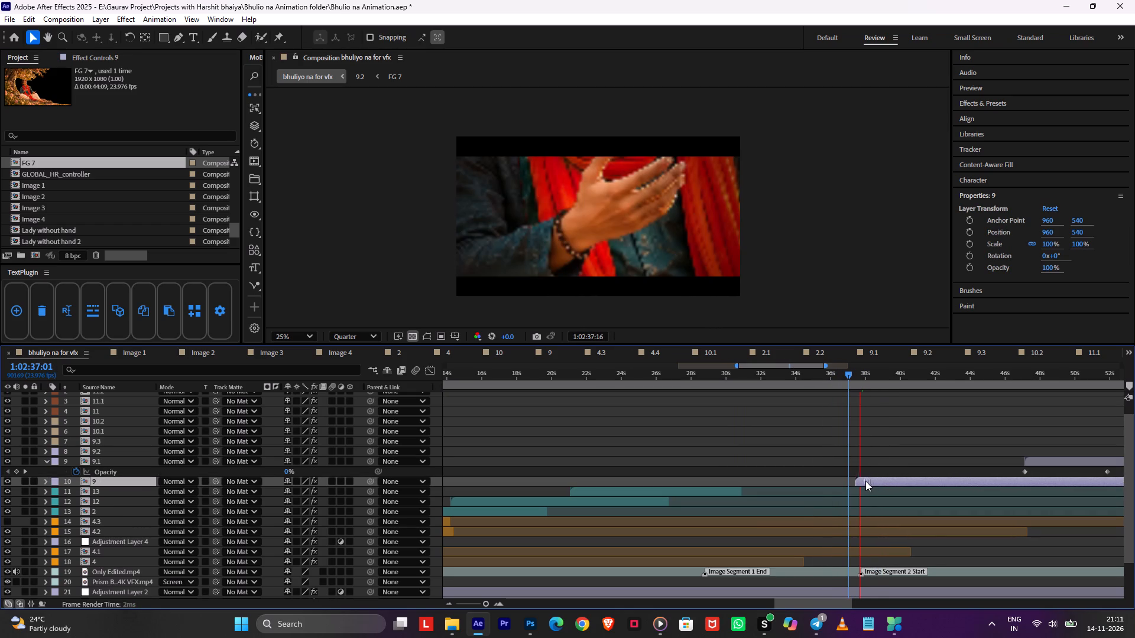
left_click_drag(865, 481, 827, 484)
left_click(803, 375)
key("space")
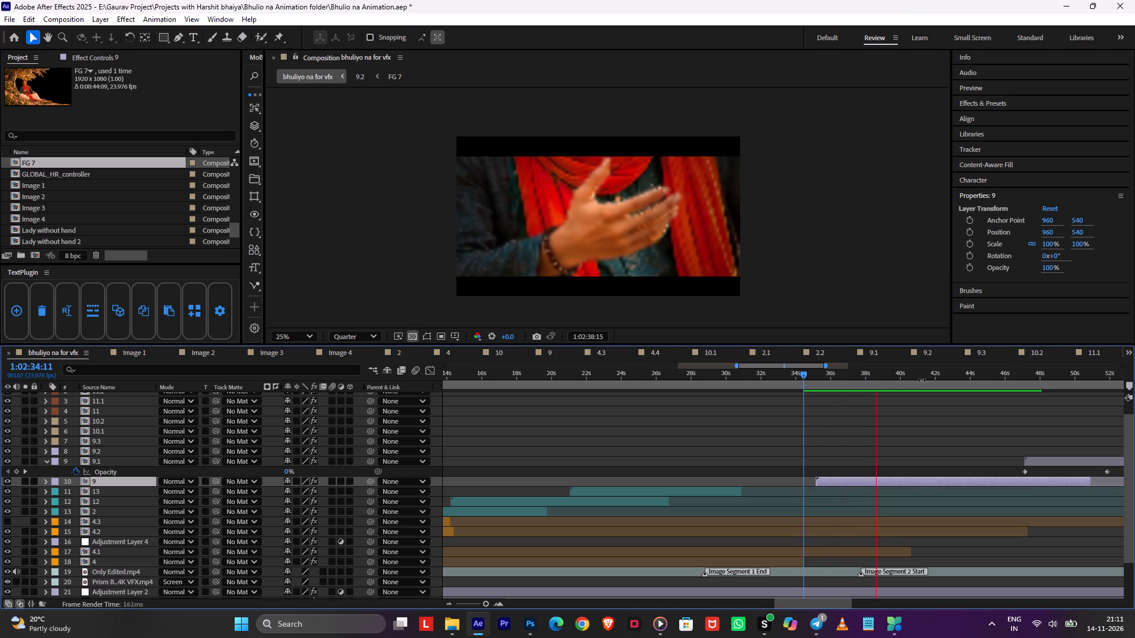
In composition 9, move Null 10's last Position keyframe to about 0:00:16:22 and set it to 490, 33, 1542.
left_click_drag(953, 375, 1011, 382)
key("space")
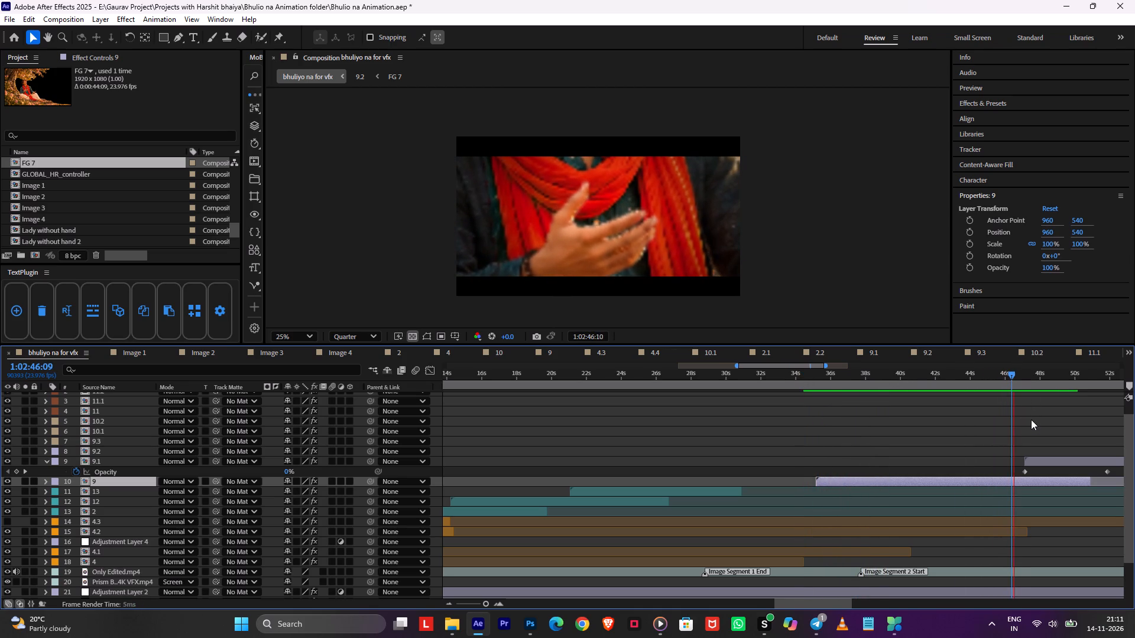
key("space")
double_click(1049, 480)
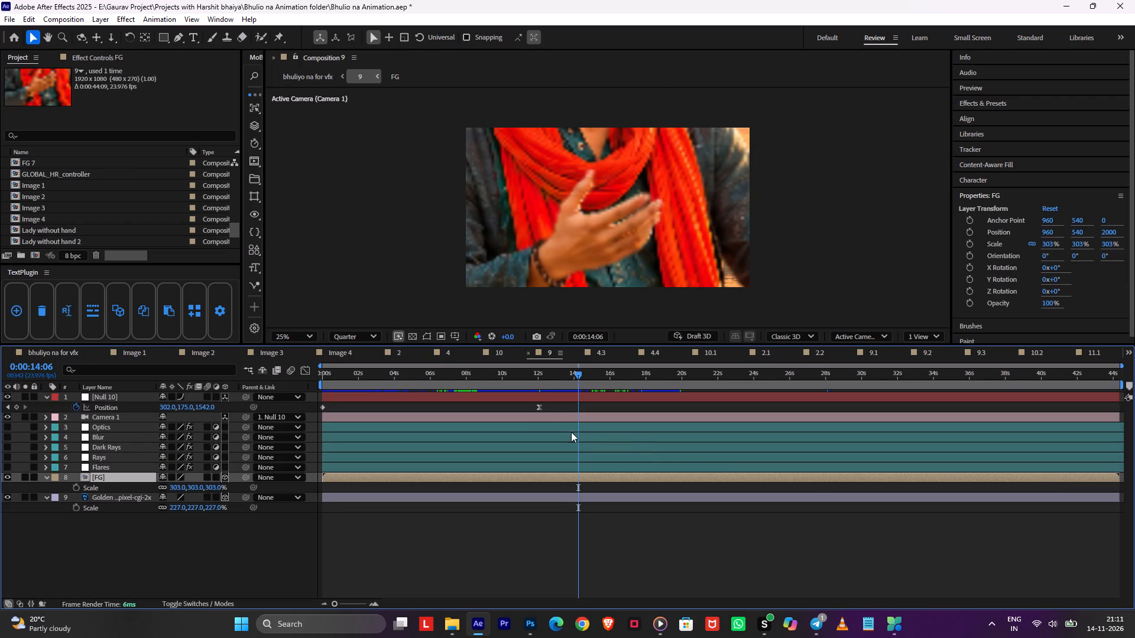
left_click_drag(540, 406, 627, 406)
left_click(625, 371)
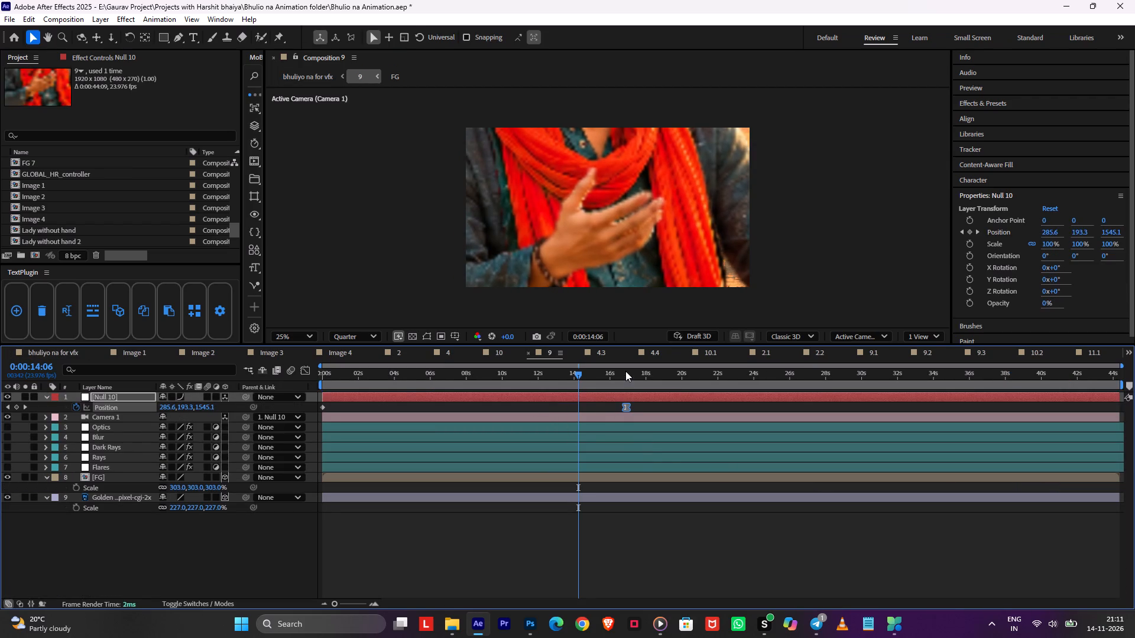
left_click_drag(180, 407, 57, 447)
left_click_drag(168, 408, 274, 402)
Return to the bhuliyo na for vfx composition, play back the 9 to 9.1 crossfade from 1:02:46:16 and save the project.
key("Tab")
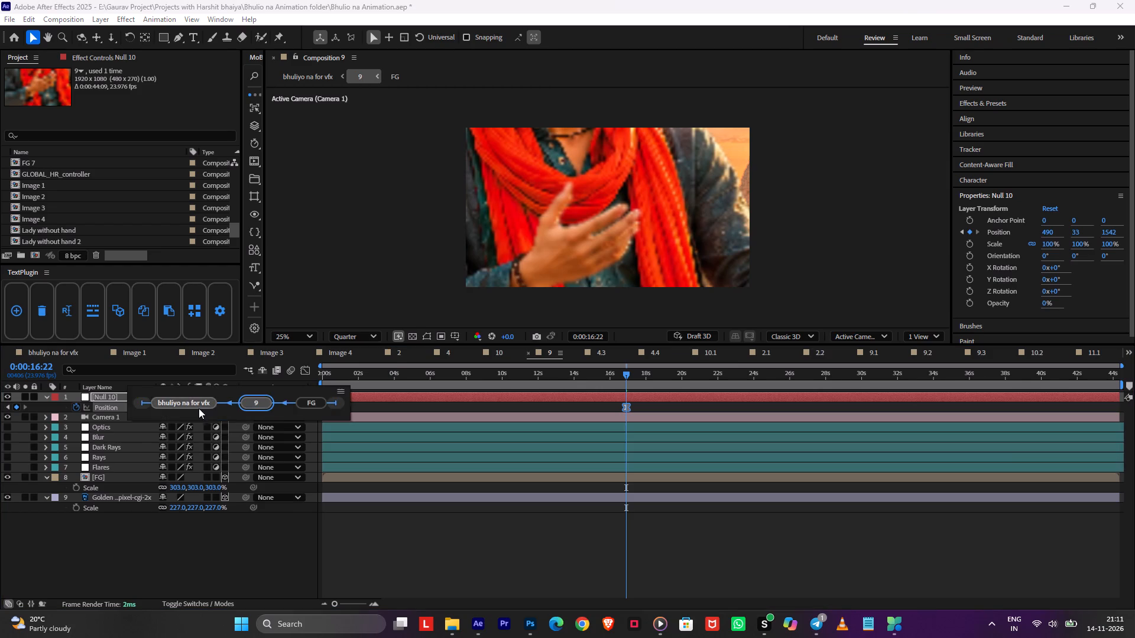
left_click(194, 406)
left_click(1021, 376)
key("space")
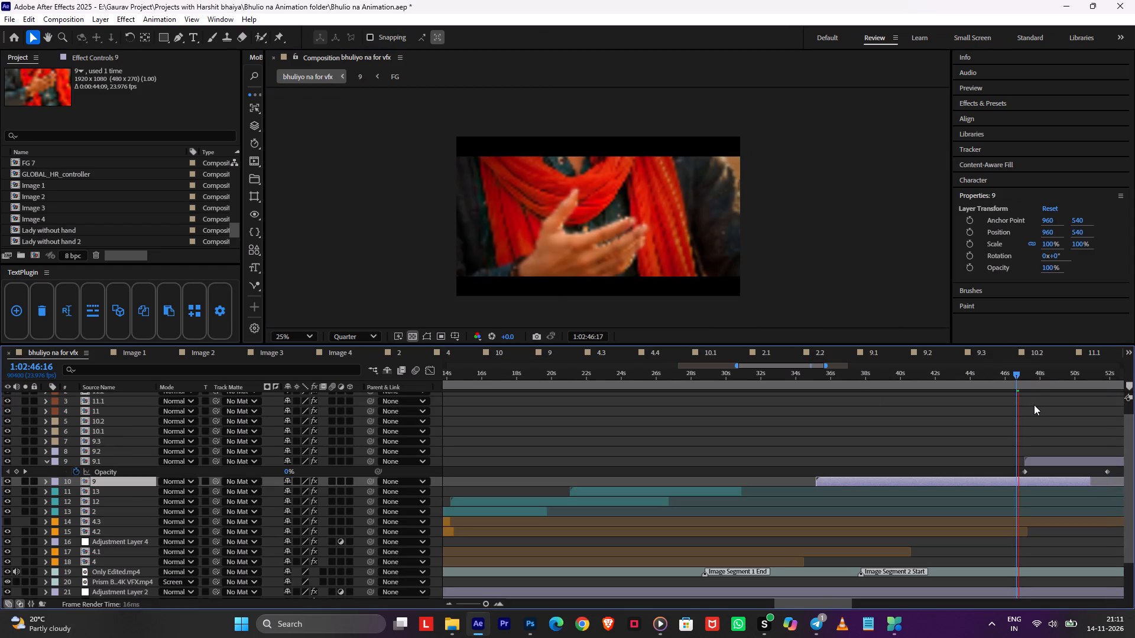
key("ctrl+s")
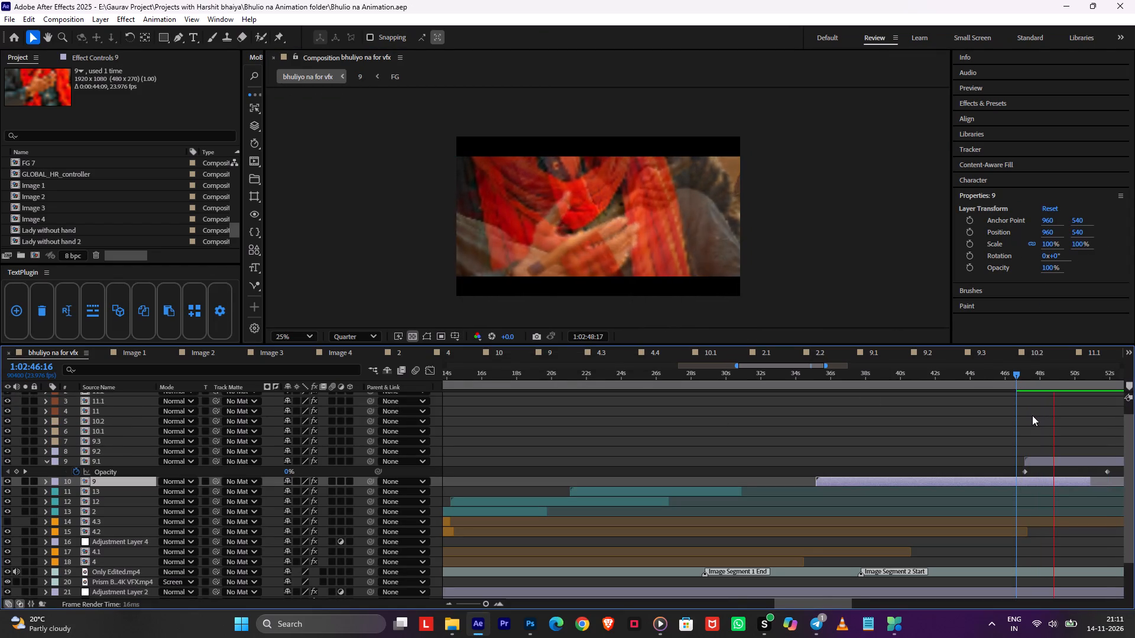
Extend the end of layer 9 to about 1:02:53:07, past 9.1's opacity fade-in, and play back the crossfade from 1:02:46:21.
middle_click_drag(1032, 415, 729, 457)
scroll(729, 457, "up", 1)
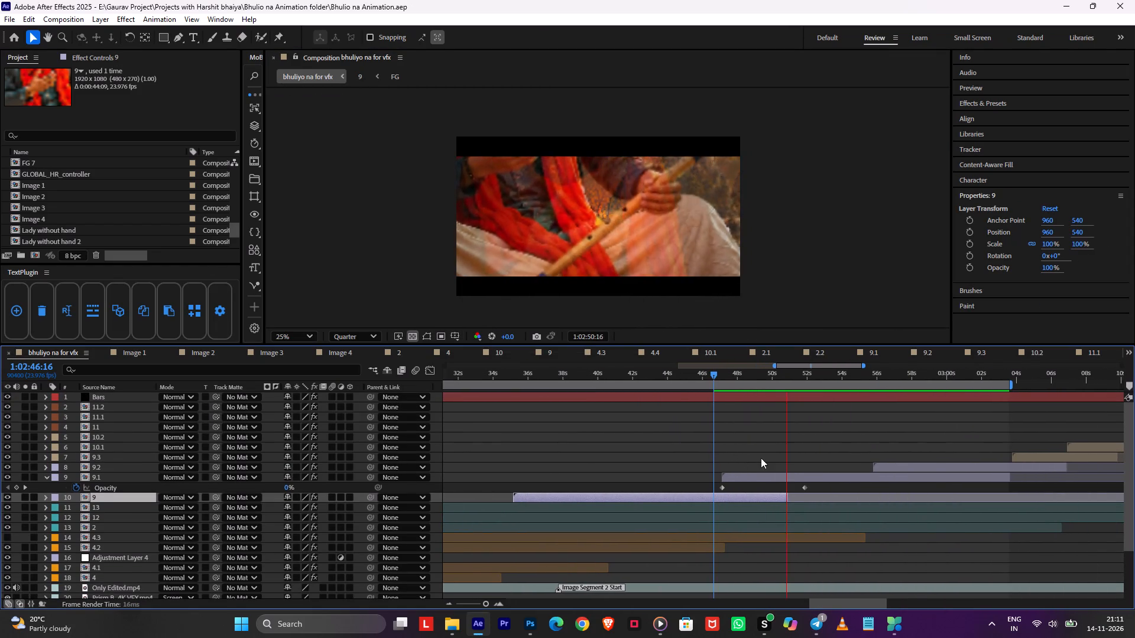
key("space")
left_click_drag(788, 493, 830, 493)
left_click(708, 380)
key("space")
left_click(717, 381)
left_click(717, 378)
key("space")
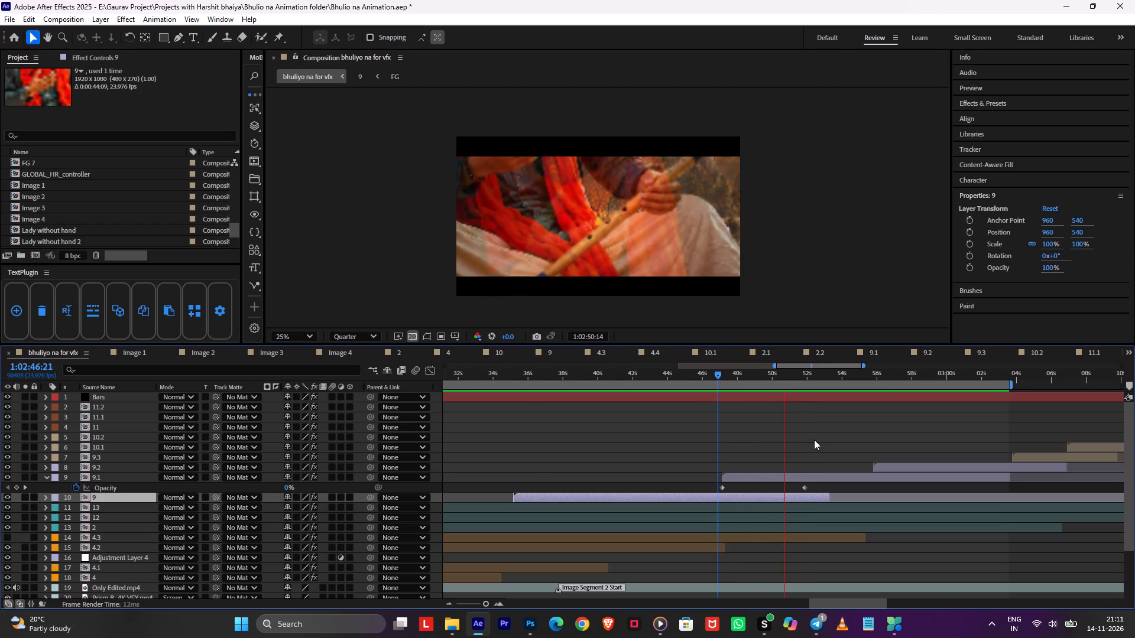
key("space")
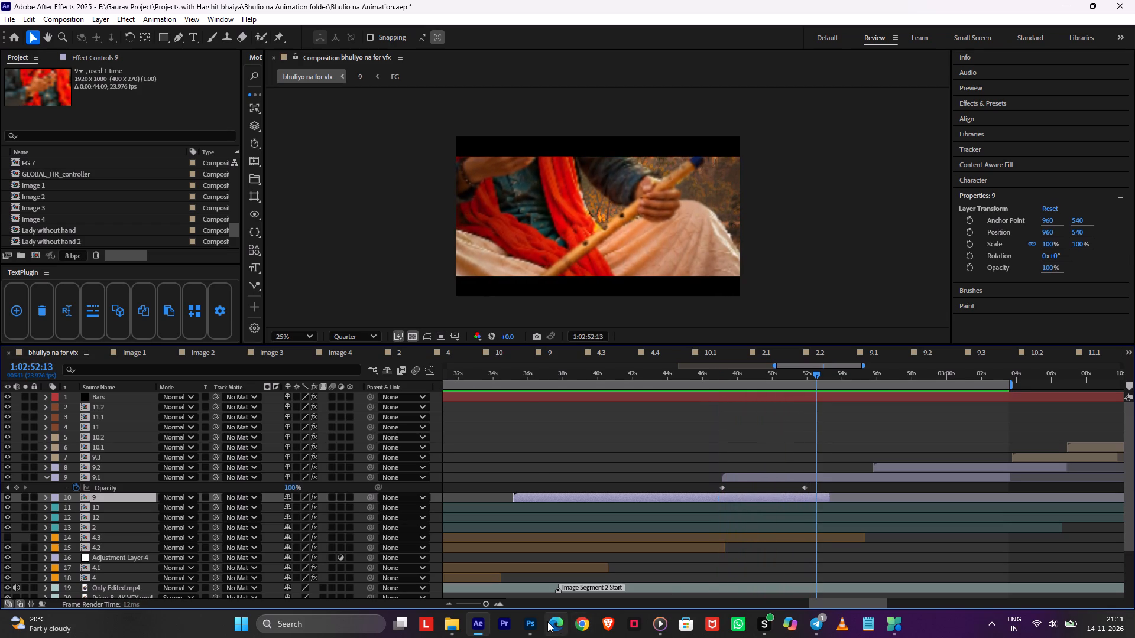
Switch to Photoshop and show both Devotional Flute Song layers over the relaxed young man's torso in 8.psd.
left_click(533, 621)
middle_click(722, 379)
key("space")
key("space")
key("space")
key("space")
key("space")
key("space")
key("space")
key("space")
key("space")
key("space")
key("space")
key("space")
key("space")
key("space")
key("space")
key("space")
key("space")
key("space")
key("space")
key("space")
left_click_drag(806, 347, 734, 356)
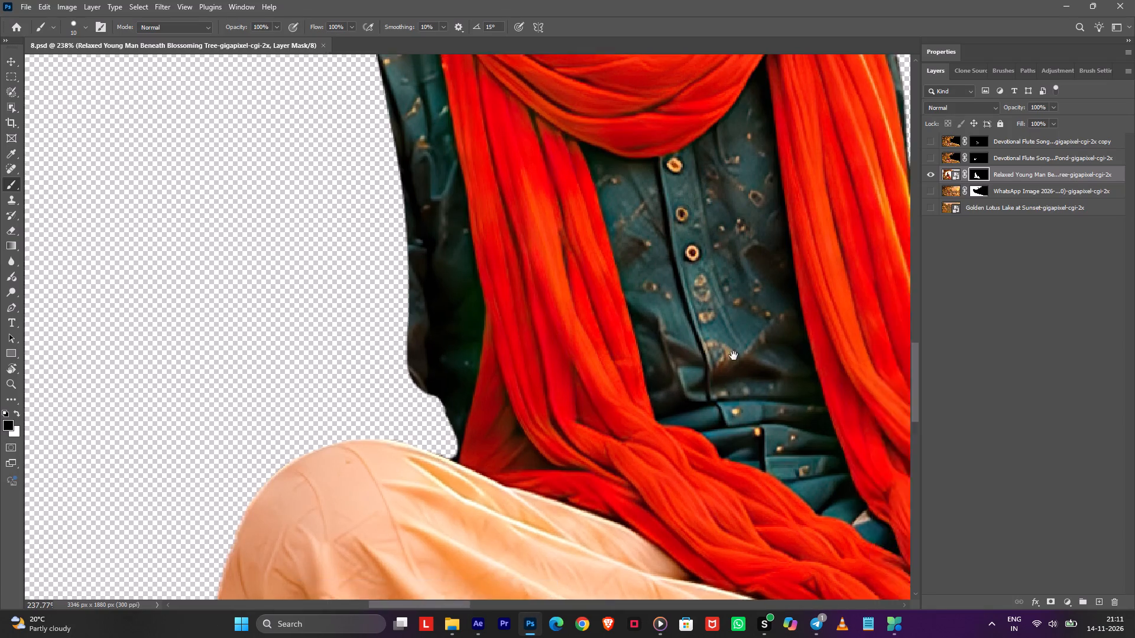
left_click_drag(734, 356, 395, 412)
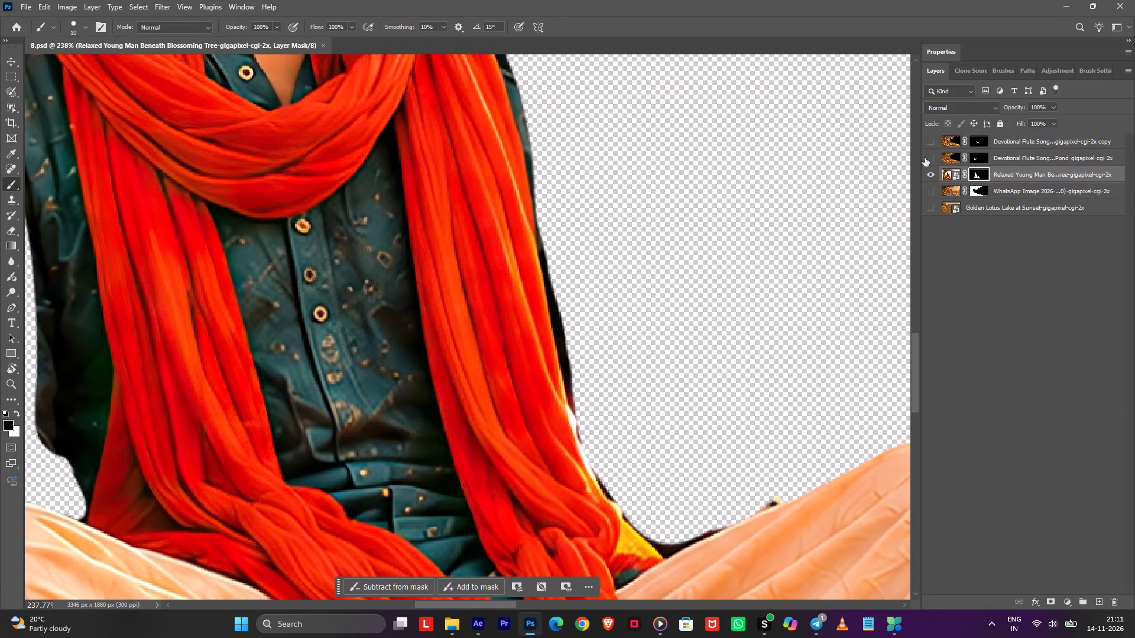
left_click(928, 157)
left_click(931, 138)
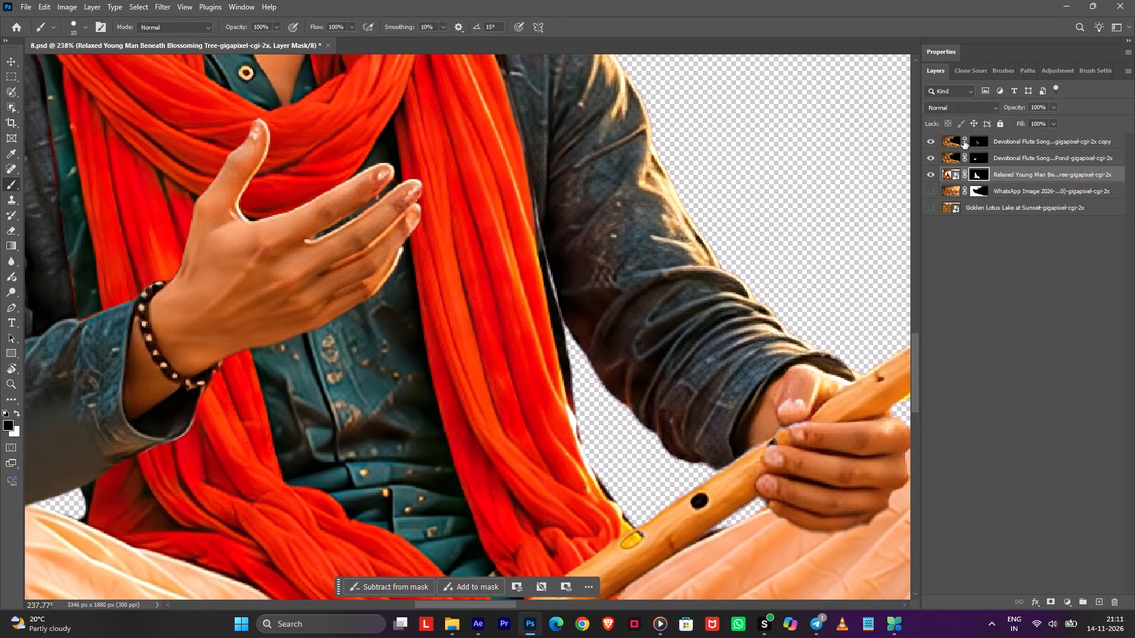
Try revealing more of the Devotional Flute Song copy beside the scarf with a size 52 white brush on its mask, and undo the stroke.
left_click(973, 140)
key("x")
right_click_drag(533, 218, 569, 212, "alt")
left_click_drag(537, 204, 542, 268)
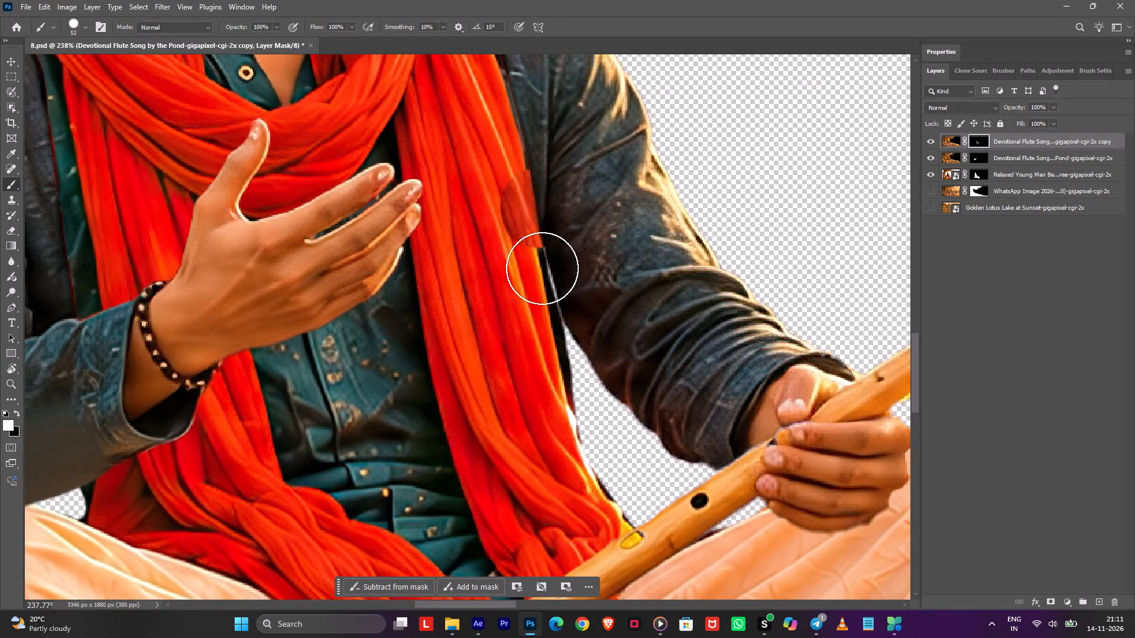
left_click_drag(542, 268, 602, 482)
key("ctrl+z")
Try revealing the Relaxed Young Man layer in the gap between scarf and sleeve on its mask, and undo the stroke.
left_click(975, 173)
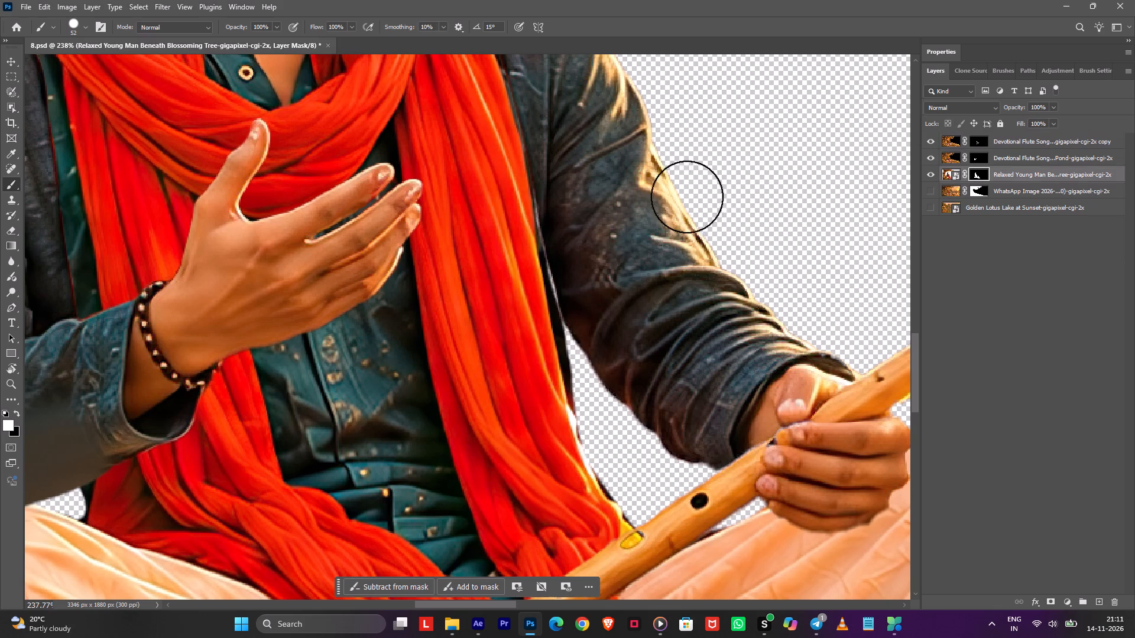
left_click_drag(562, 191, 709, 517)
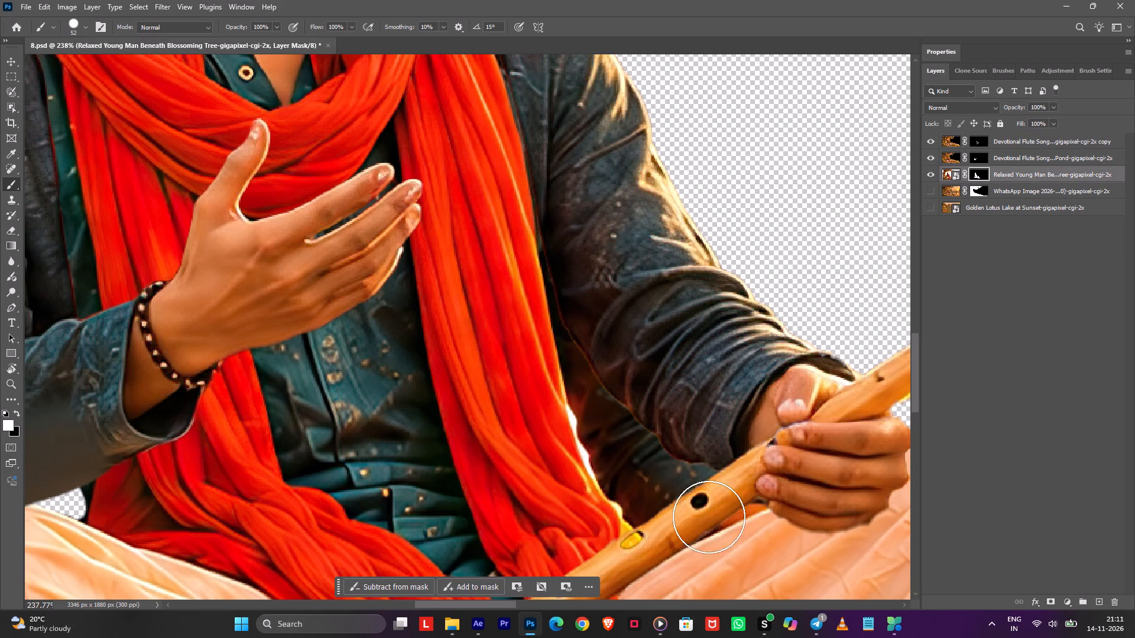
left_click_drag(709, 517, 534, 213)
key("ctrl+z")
Hide both Devotional Flute Song layers.
left_click_drag(933, 157, 932, 139)
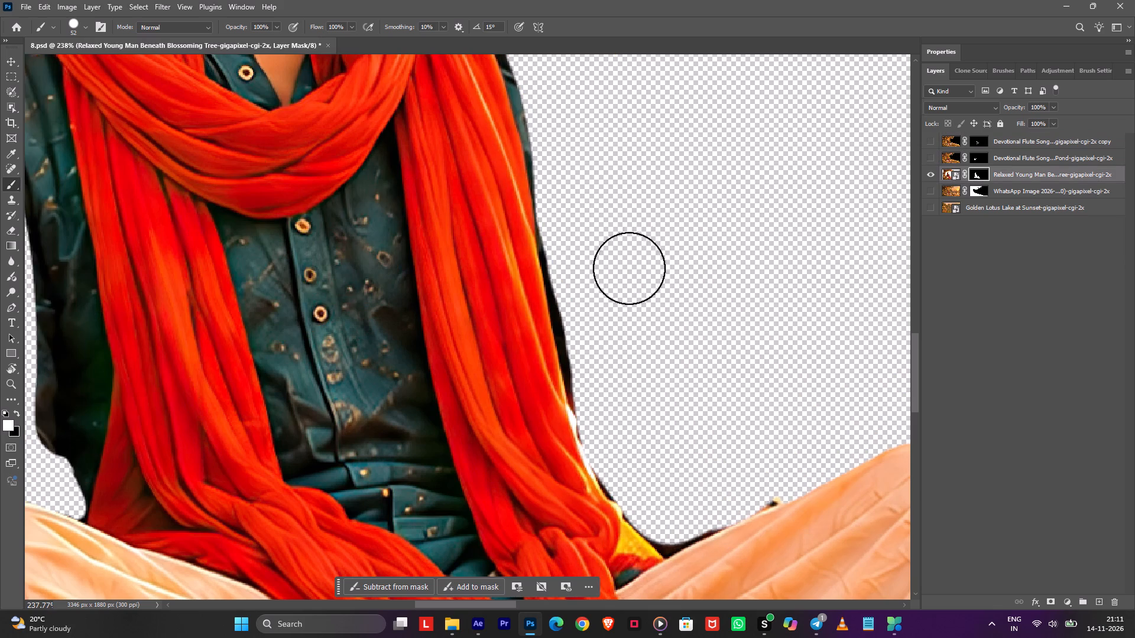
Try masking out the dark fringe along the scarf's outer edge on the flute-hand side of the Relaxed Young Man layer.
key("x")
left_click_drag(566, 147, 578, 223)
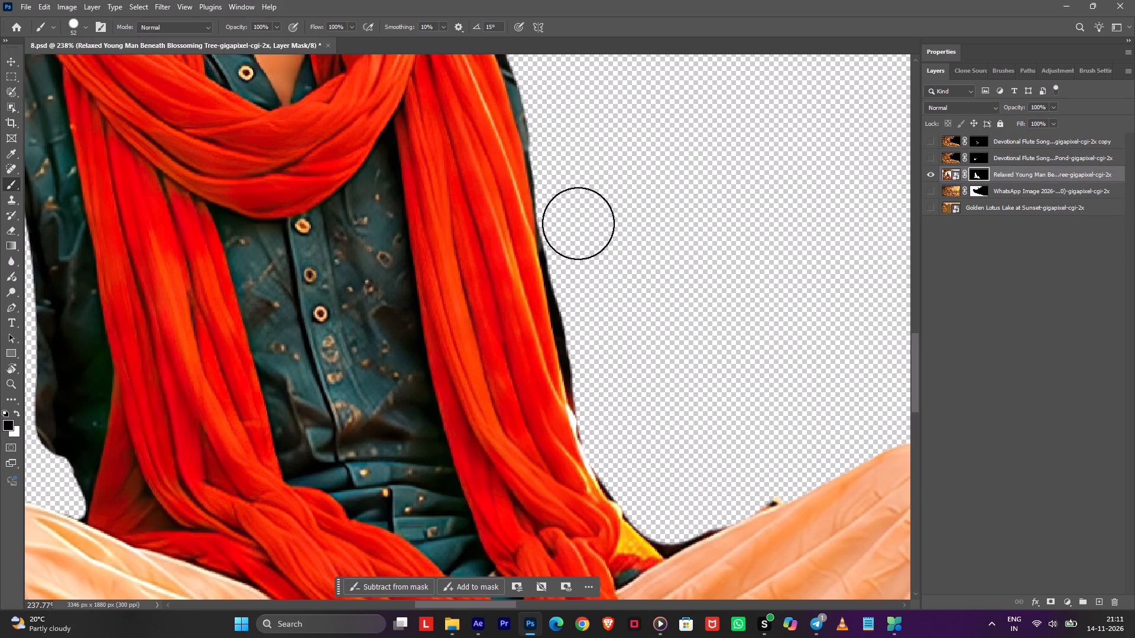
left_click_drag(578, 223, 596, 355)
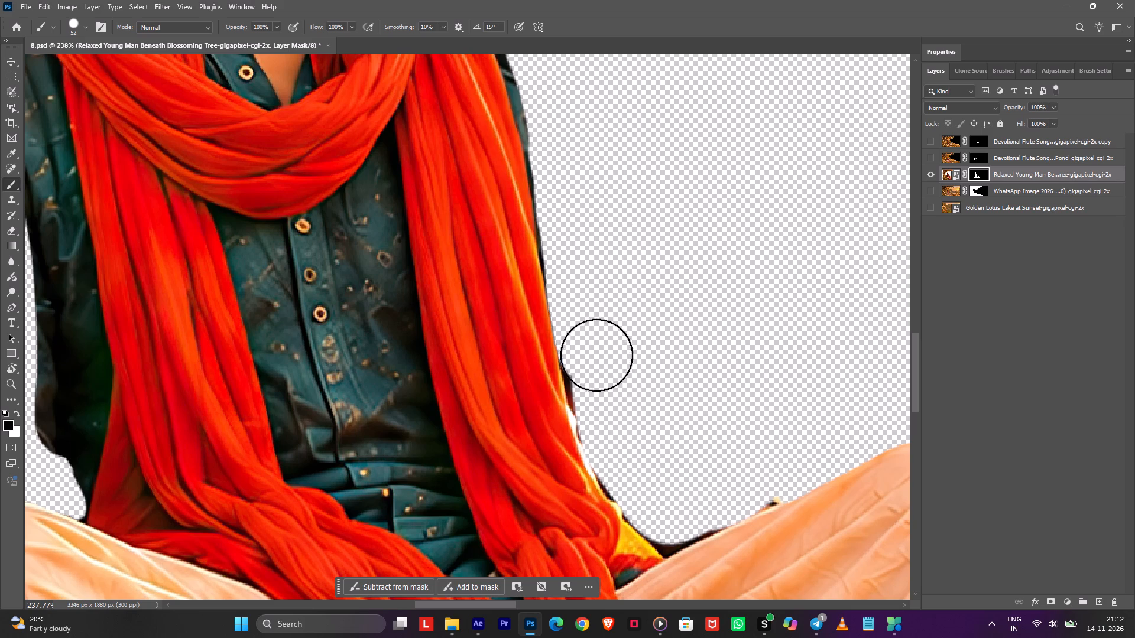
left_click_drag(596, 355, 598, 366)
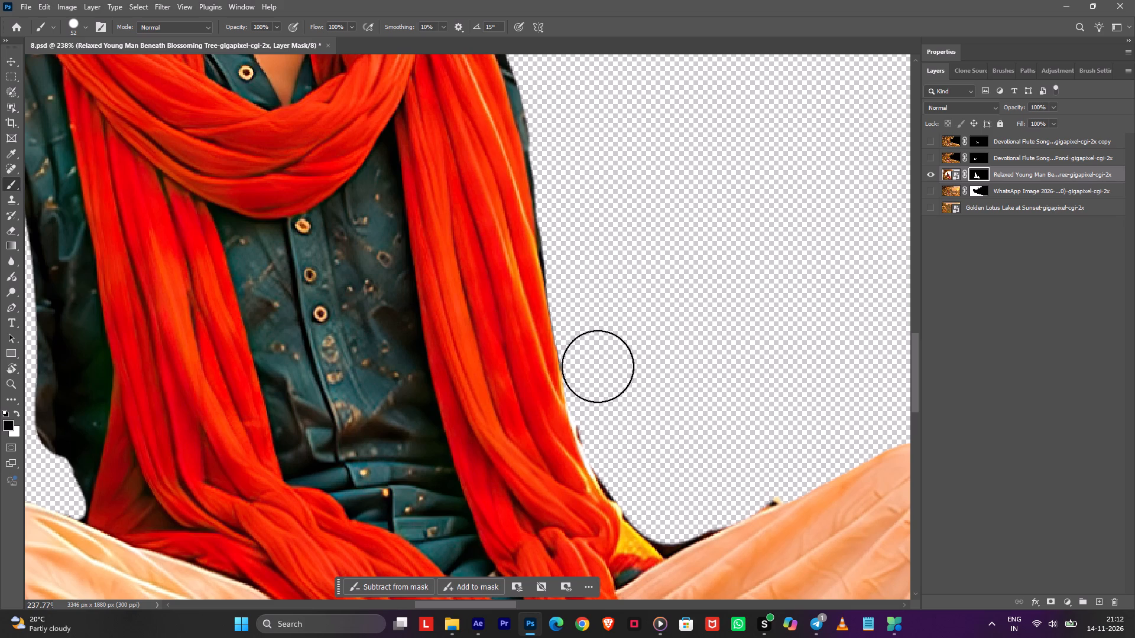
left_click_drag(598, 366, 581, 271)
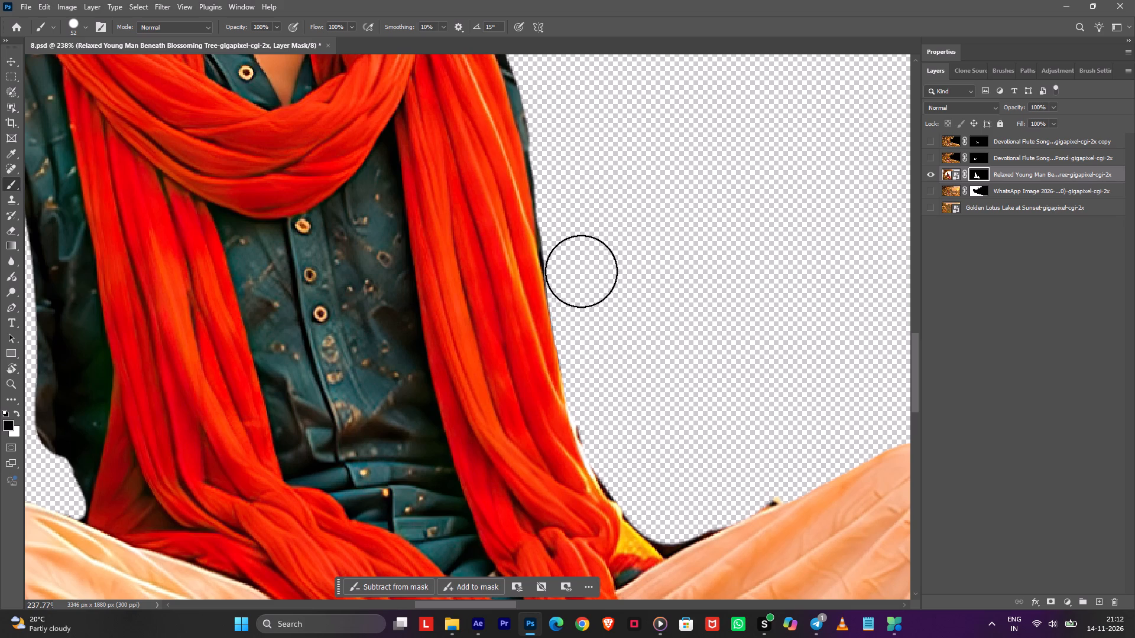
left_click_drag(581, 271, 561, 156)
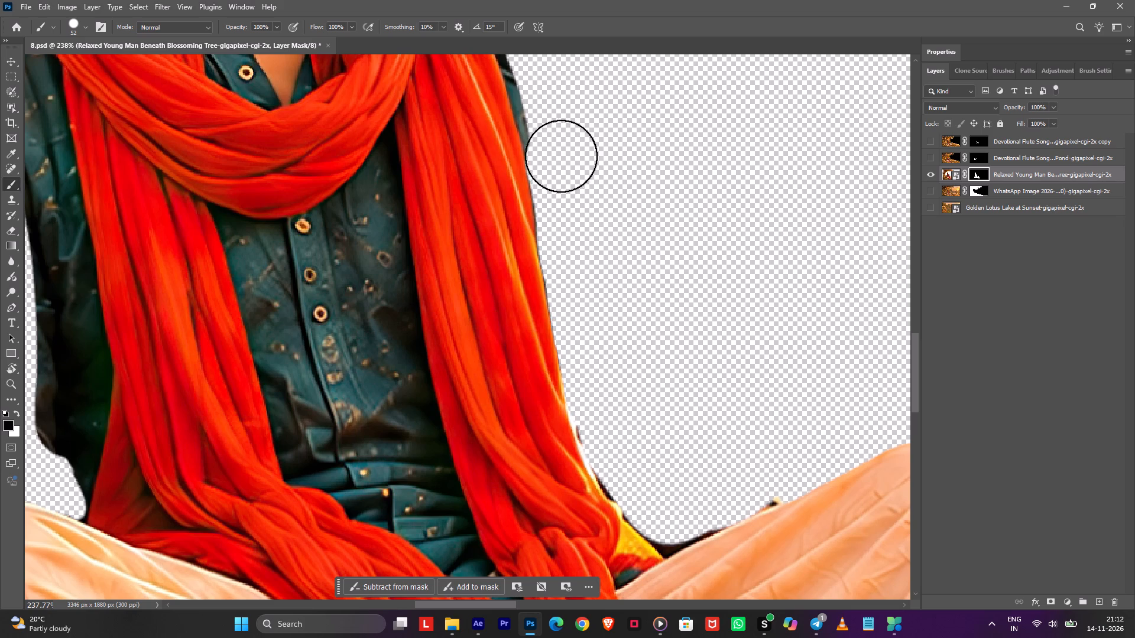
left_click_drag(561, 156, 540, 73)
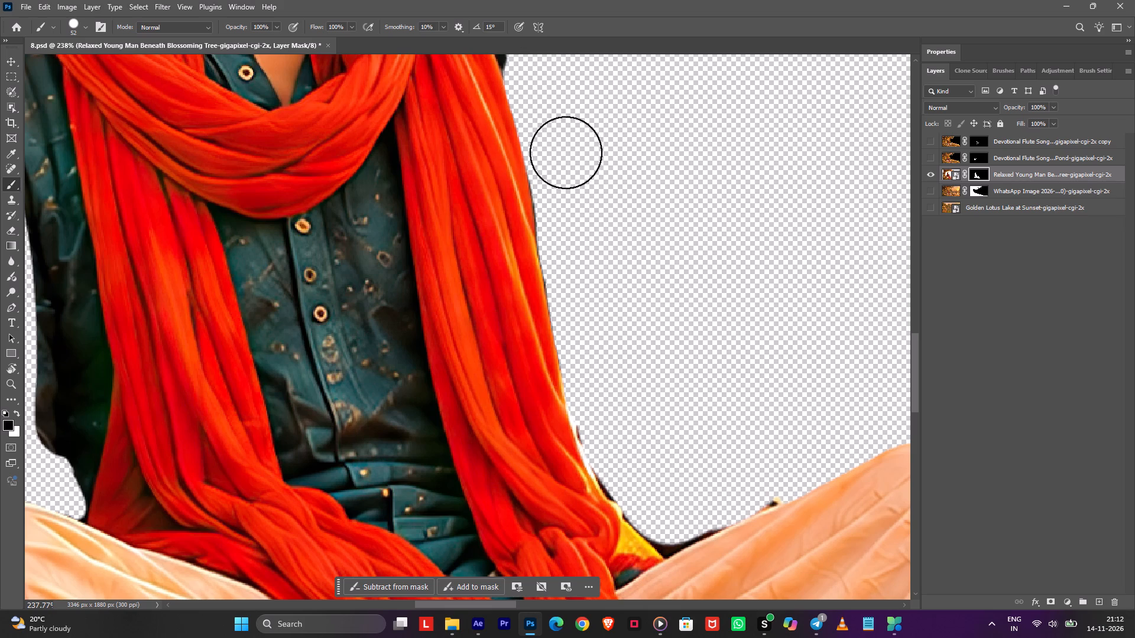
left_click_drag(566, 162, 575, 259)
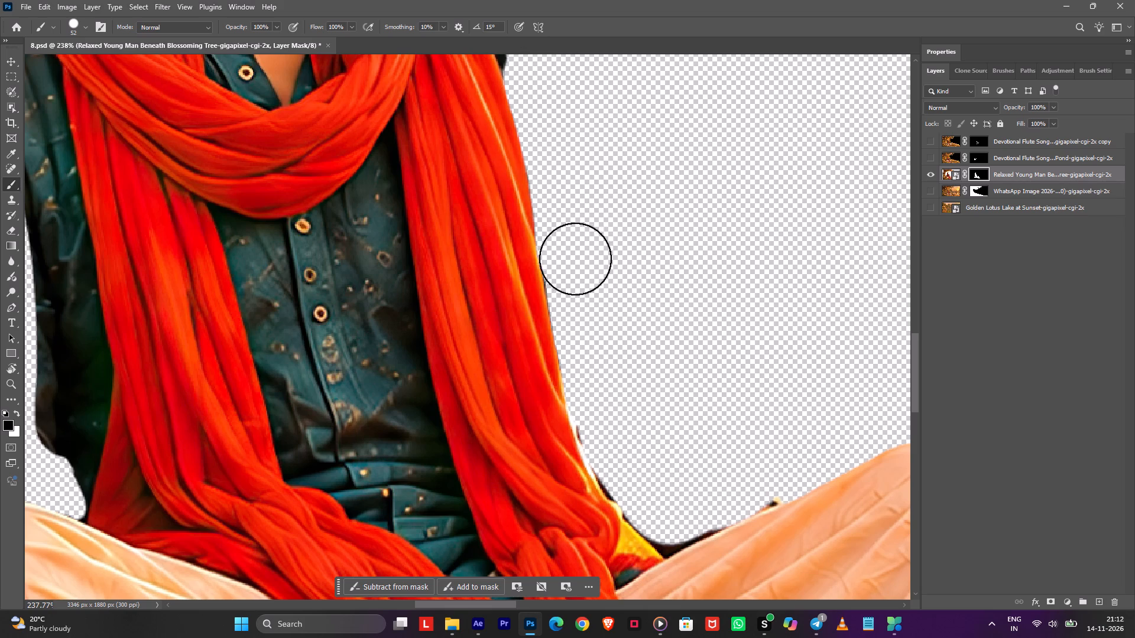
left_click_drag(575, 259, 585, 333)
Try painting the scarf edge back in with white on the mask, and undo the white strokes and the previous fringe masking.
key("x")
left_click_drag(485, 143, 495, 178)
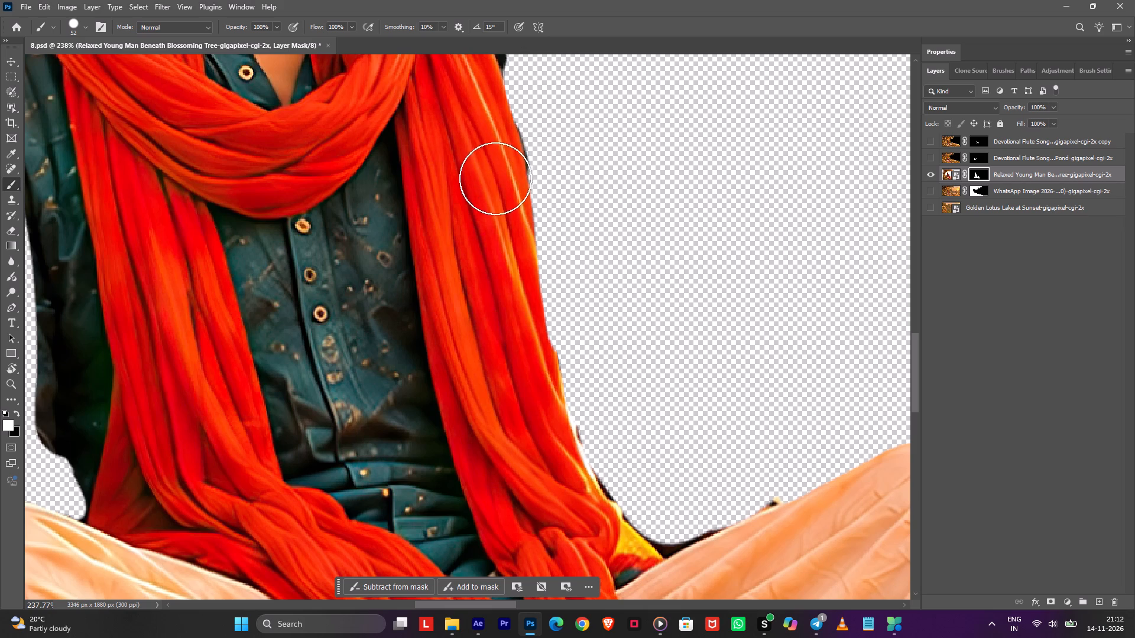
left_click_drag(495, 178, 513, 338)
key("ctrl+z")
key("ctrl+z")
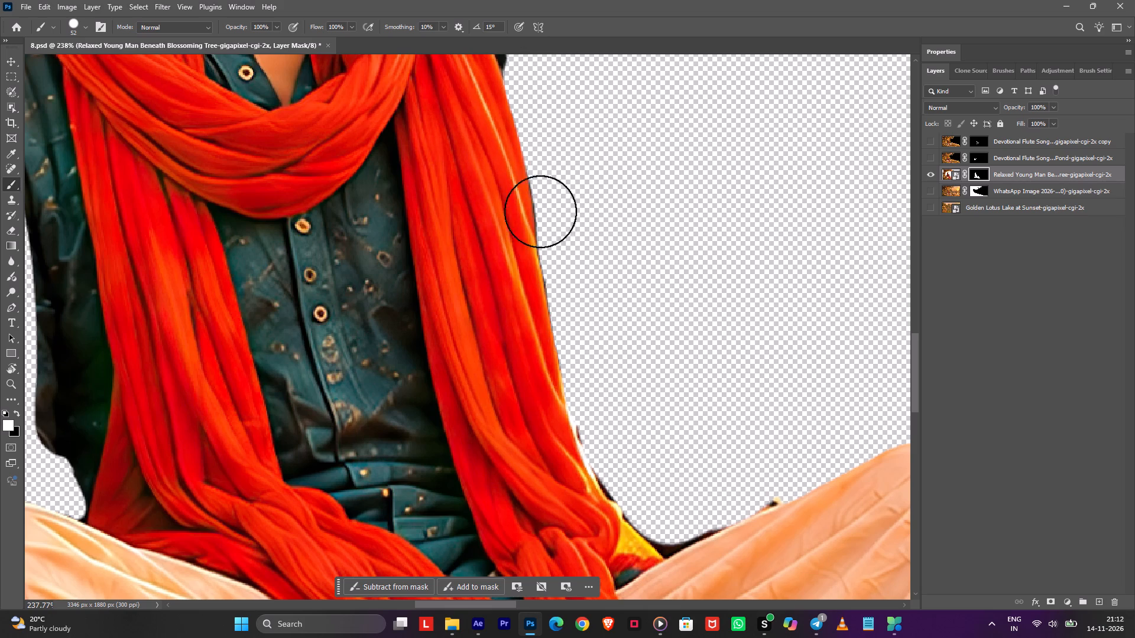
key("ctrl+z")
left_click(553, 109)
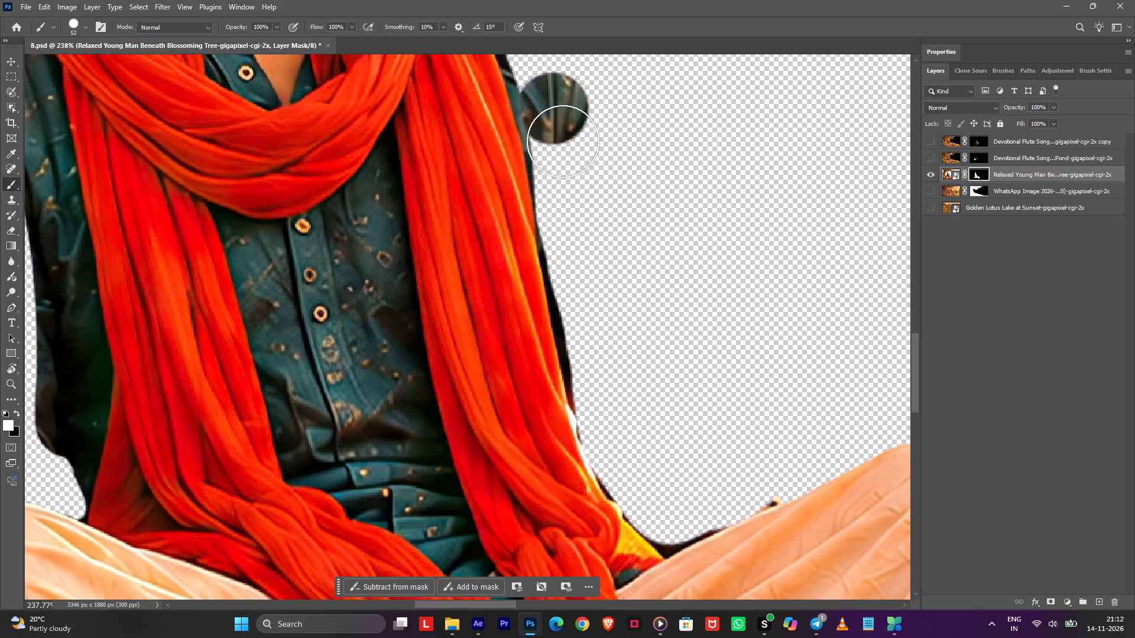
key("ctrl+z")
Mask out the dark fringe down the scarf's outer edge on the flute-hand side with a size 52 black brush.
key("x")
left_click(551, 105)
left_click(565, 168, "shift")
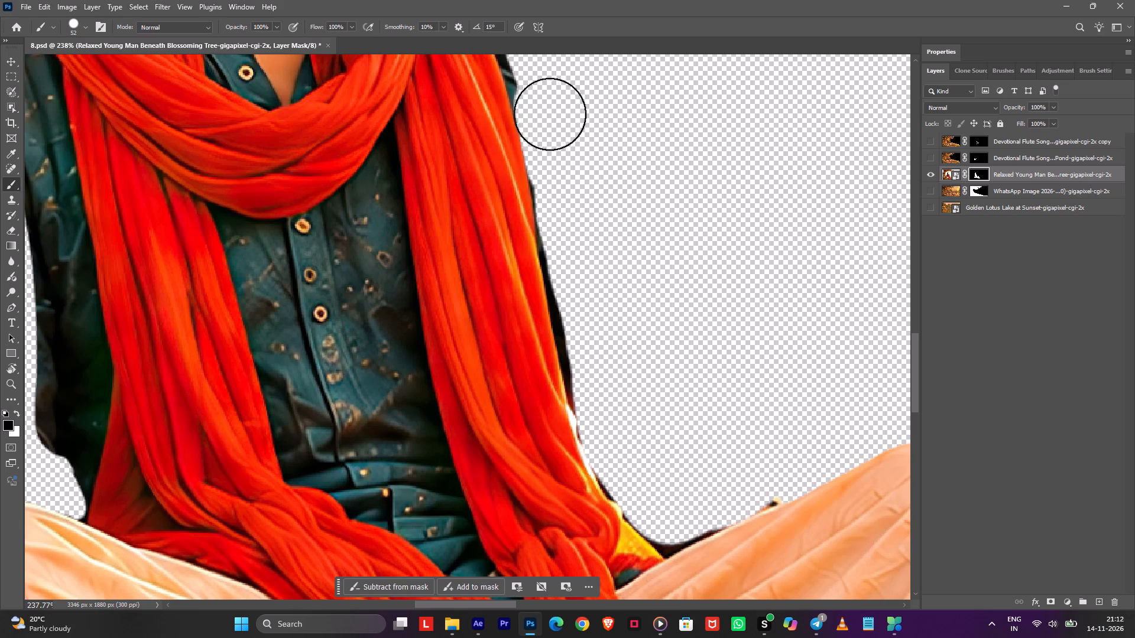
key("ctrl+z")
left_click_drag(549, 90, 569, 187)
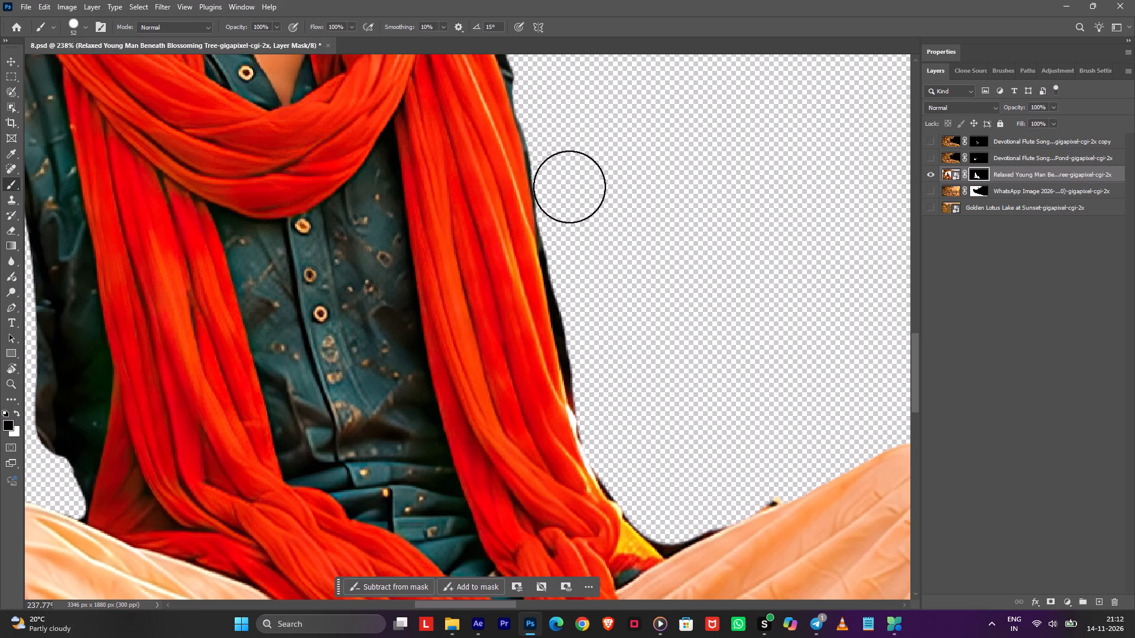
left_click_drag(569, 187, 584, 295)
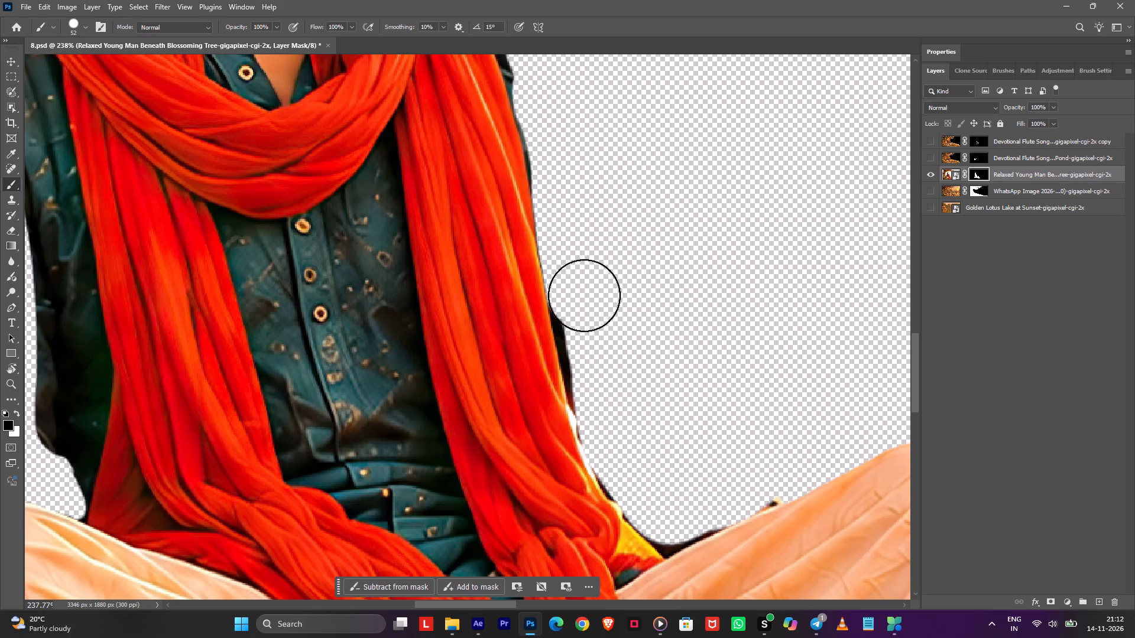
left_click_drag(584, 295, 610, 387)
Reduce the brush to size 19 and trim the remaining fringe from the lower scarf edge up to the chest.
right_click_drag(605, 386, 581, 385, "alt")
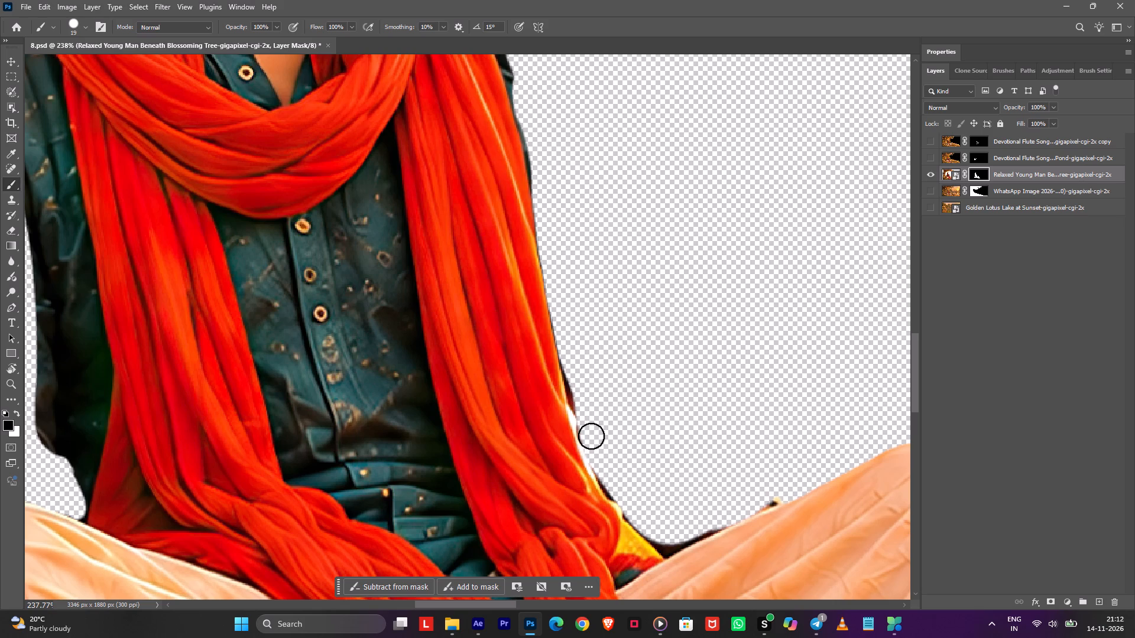
left_click_drag(591, 434, 581, 402)
left_click_drag(581, 402, 566, 331)
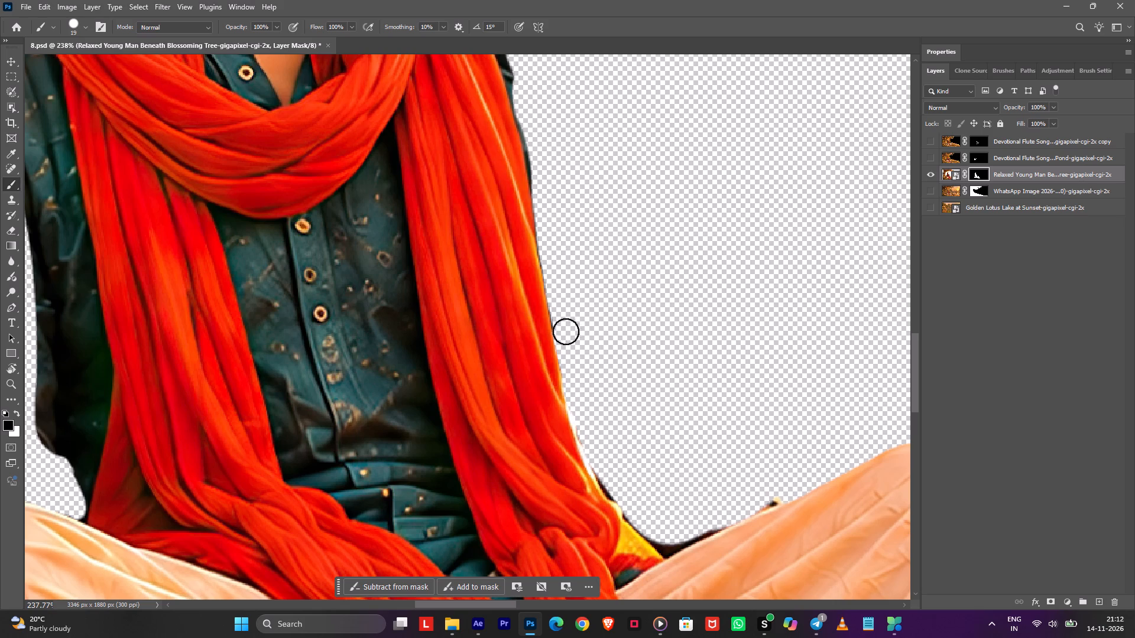
left_click_drag(566, 331, 550, 248)
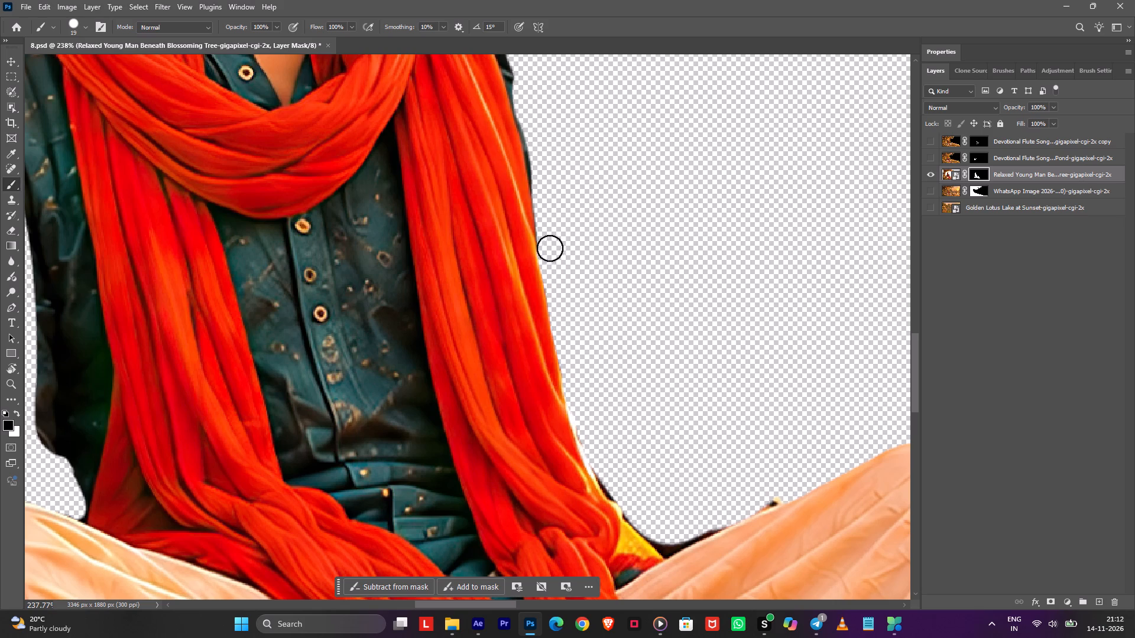
left_click_drag(550, 248, 537, 148)
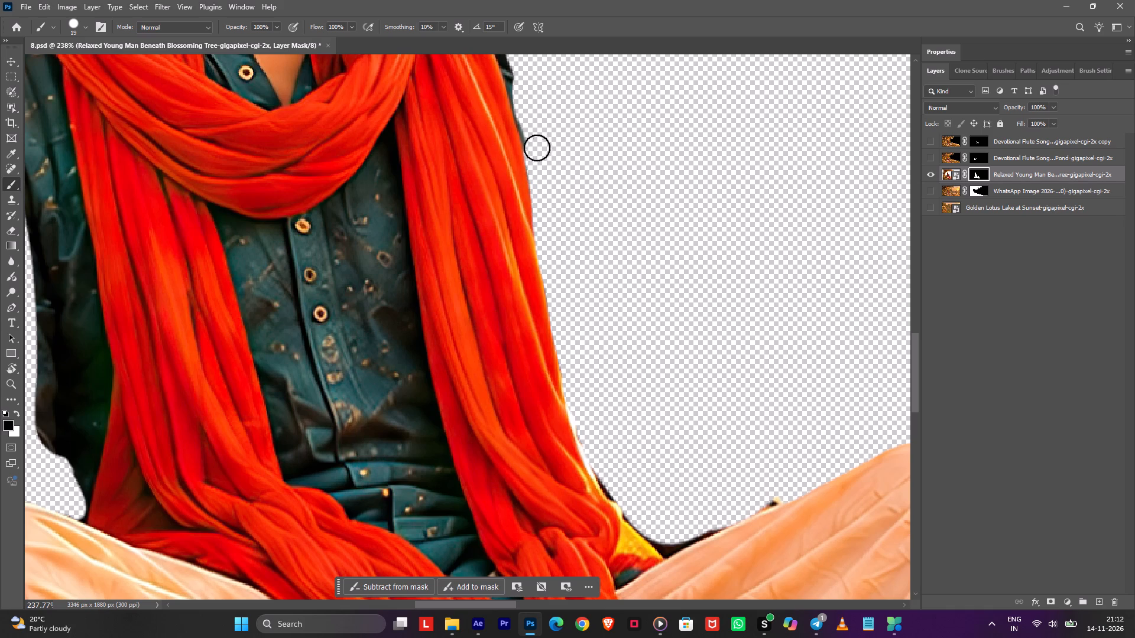
left_click_drag(537, 148, 518, 70)
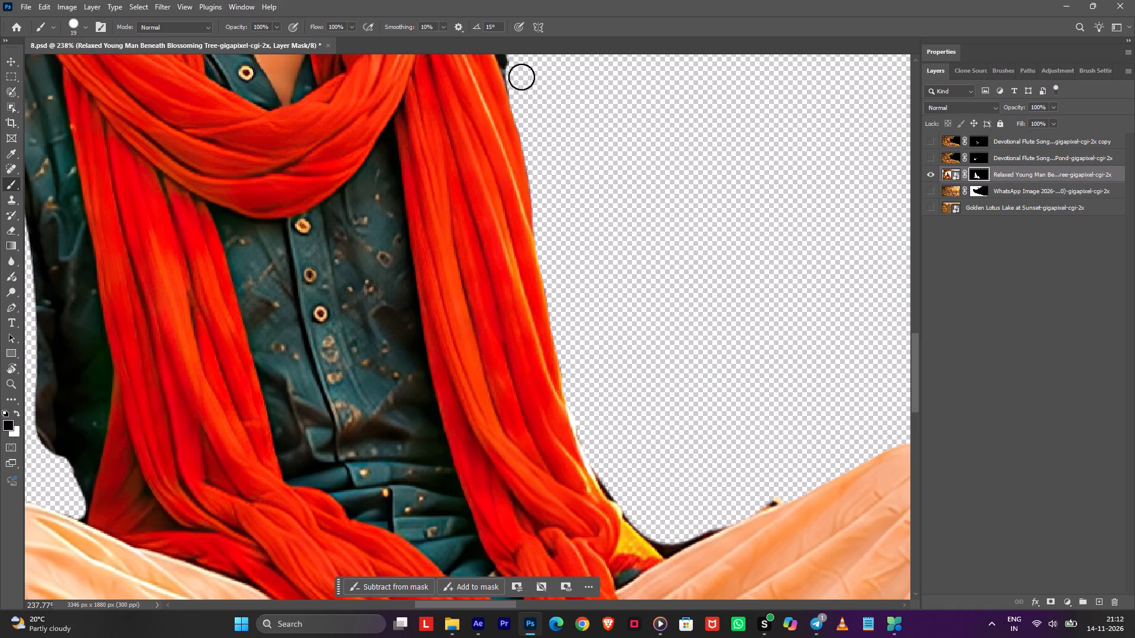
Mask out the dark shirt remnant beside the scarf, up to the shoulder on the flute-hand side.
key("space")
key("space")
key("space")
key("space")
key("space")
key("space")
key("space")
key("space")
left_click_drag(541, 134, 575, 354)
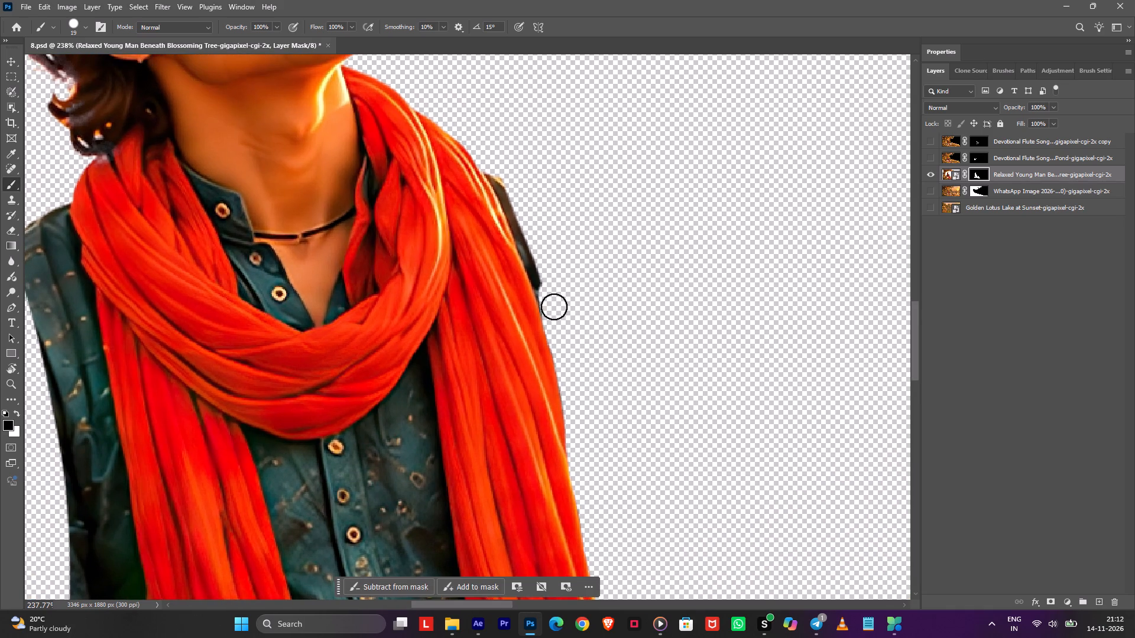
left_click_drag(554, 308, 515, 188)
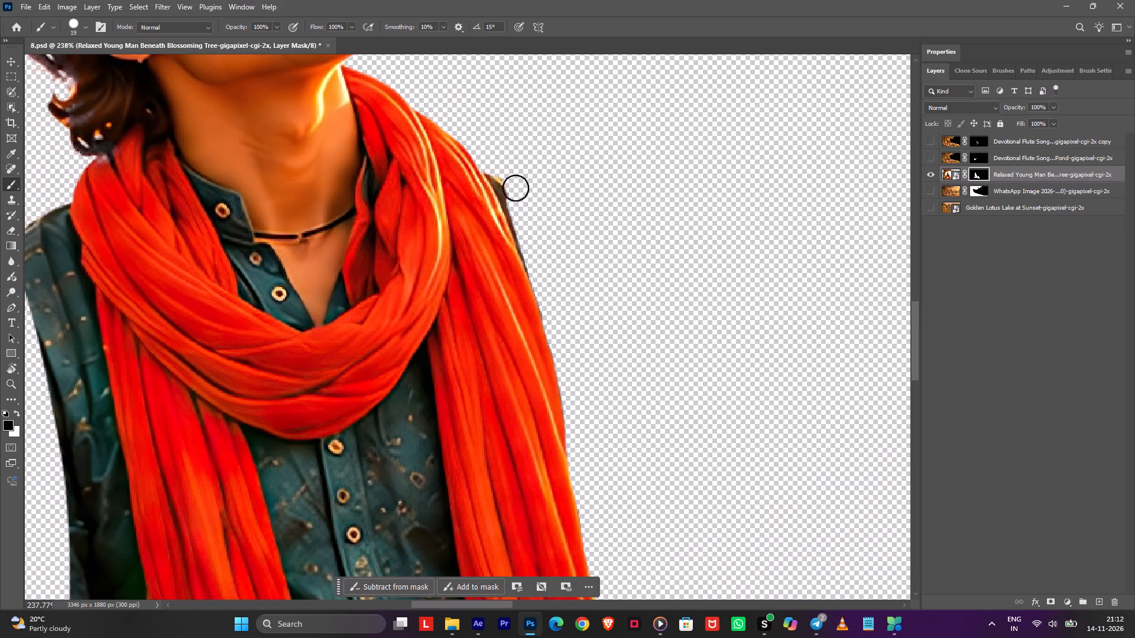
left_click_drag(515, 188, 504, 164)
Check the trimmed scarf edge with both Devotional Flute Song layers shown, and hide them again.
scroll(563, 194, "down", 3, "alt")
scroll(568, 207, "up", 1, "alt")
scroll(569, 208, "down", 6, "alt")
scroll(587, 353, "down", 1, "alt")
scroll(589, 358, "up", 8, "alt")
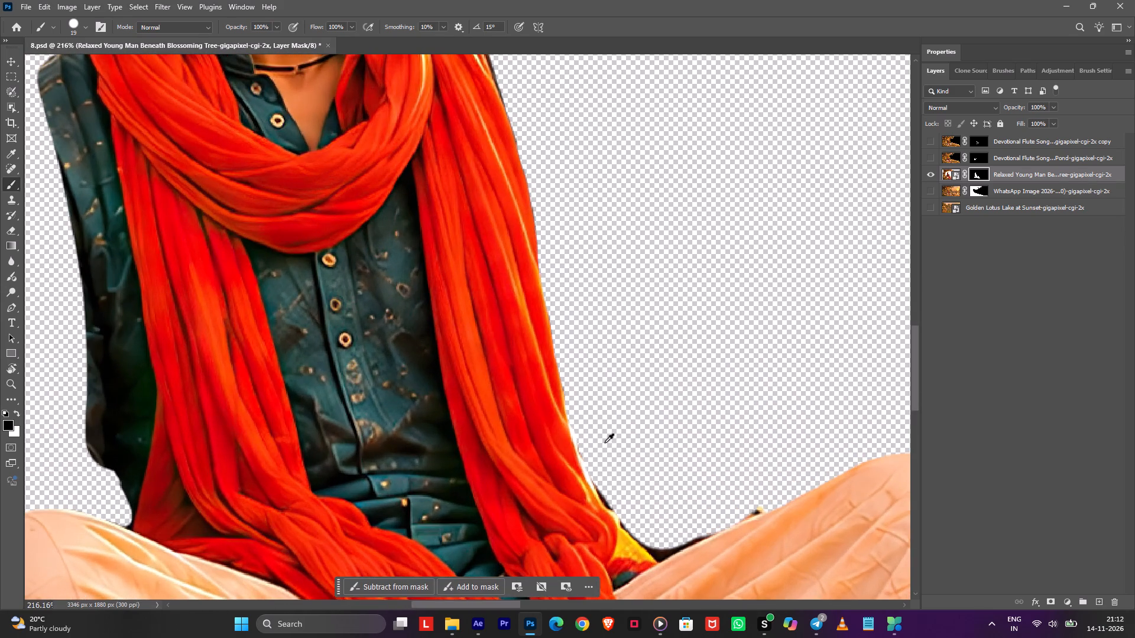
left_click_drag(930, 153, 930, 144)
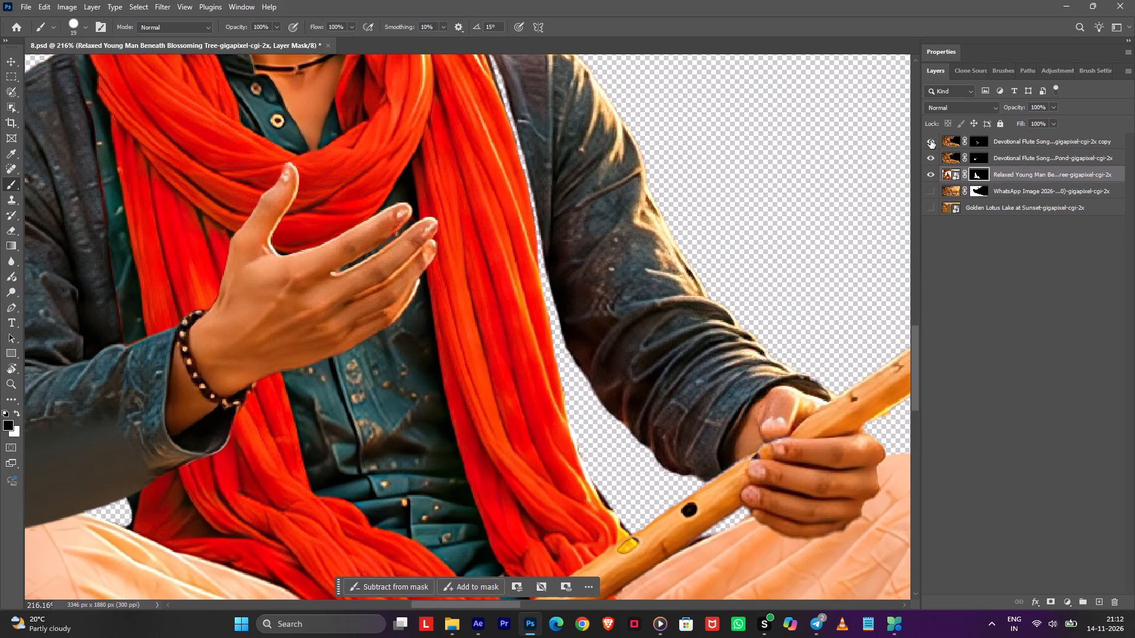
left_click_drag(931, 140, 931, 162)
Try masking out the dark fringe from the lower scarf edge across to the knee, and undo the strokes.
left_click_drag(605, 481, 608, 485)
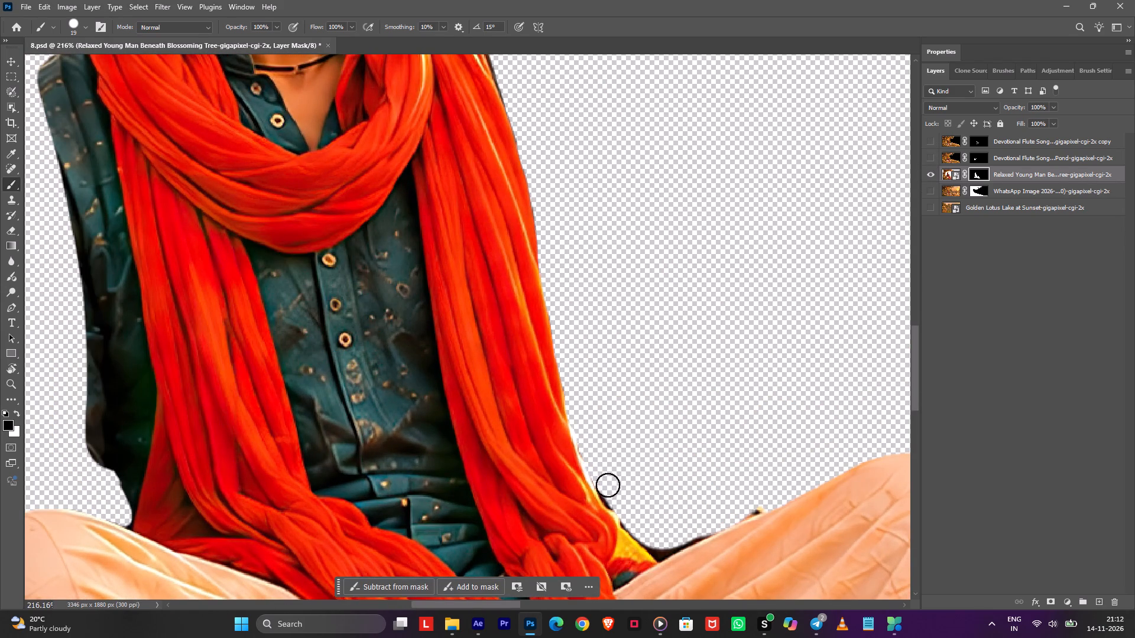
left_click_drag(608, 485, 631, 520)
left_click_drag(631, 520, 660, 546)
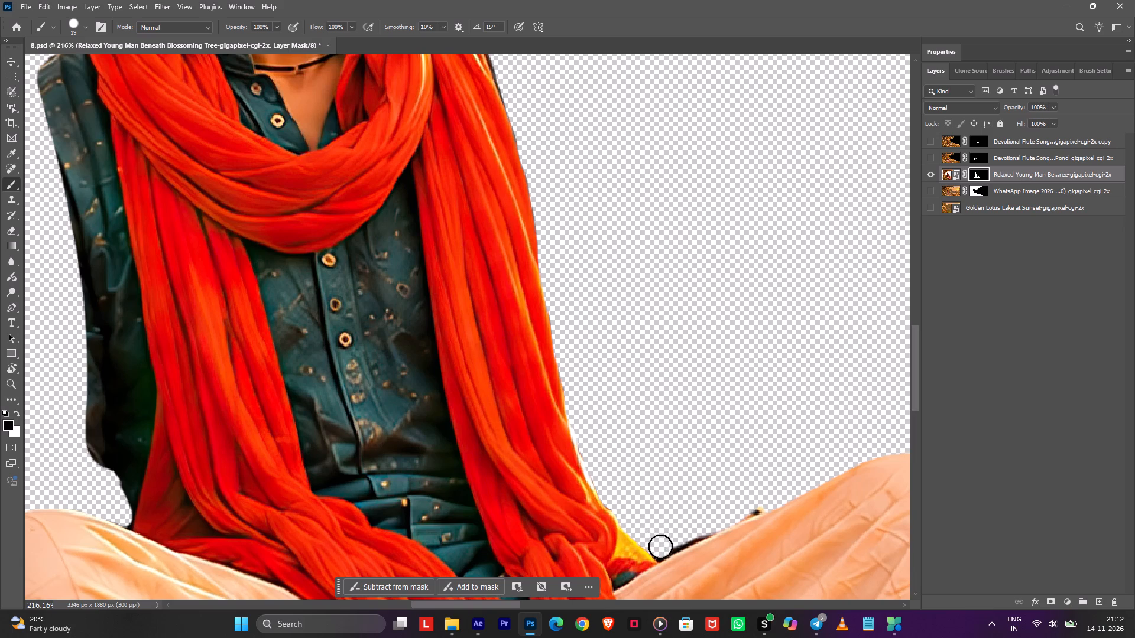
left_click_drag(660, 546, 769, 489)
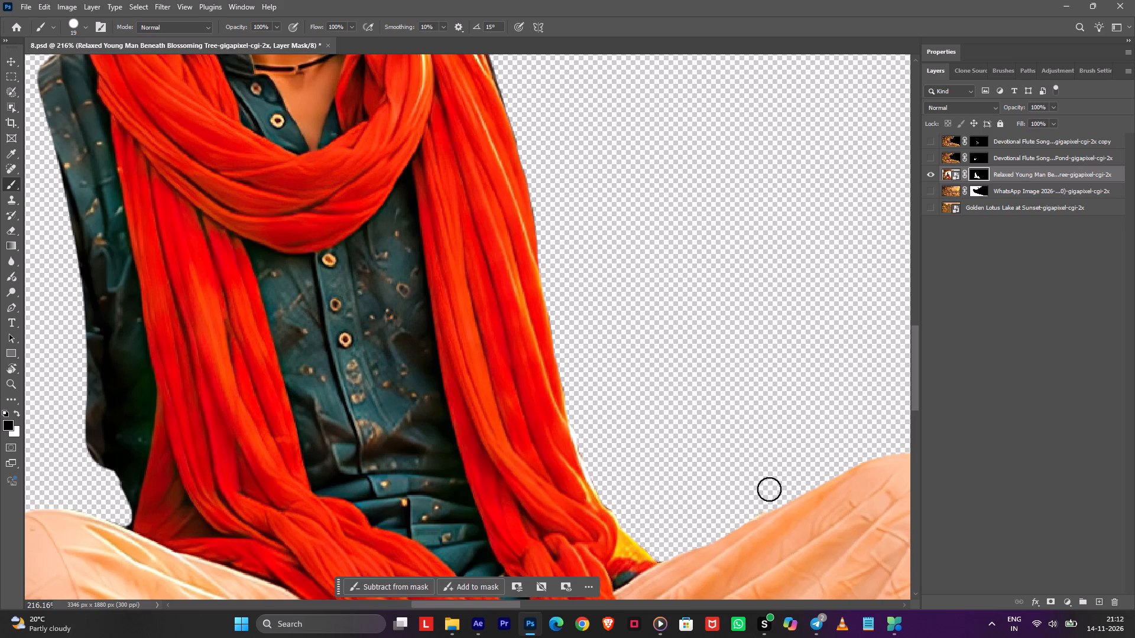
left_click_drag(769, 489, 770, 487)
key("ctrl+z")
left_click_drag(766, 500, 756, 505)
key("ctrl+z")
Mask out the dark fringe along the top of the knee and back up the lower scarf edge with the size 19 brush.
left_click_drag(762, 500, 753, 501)
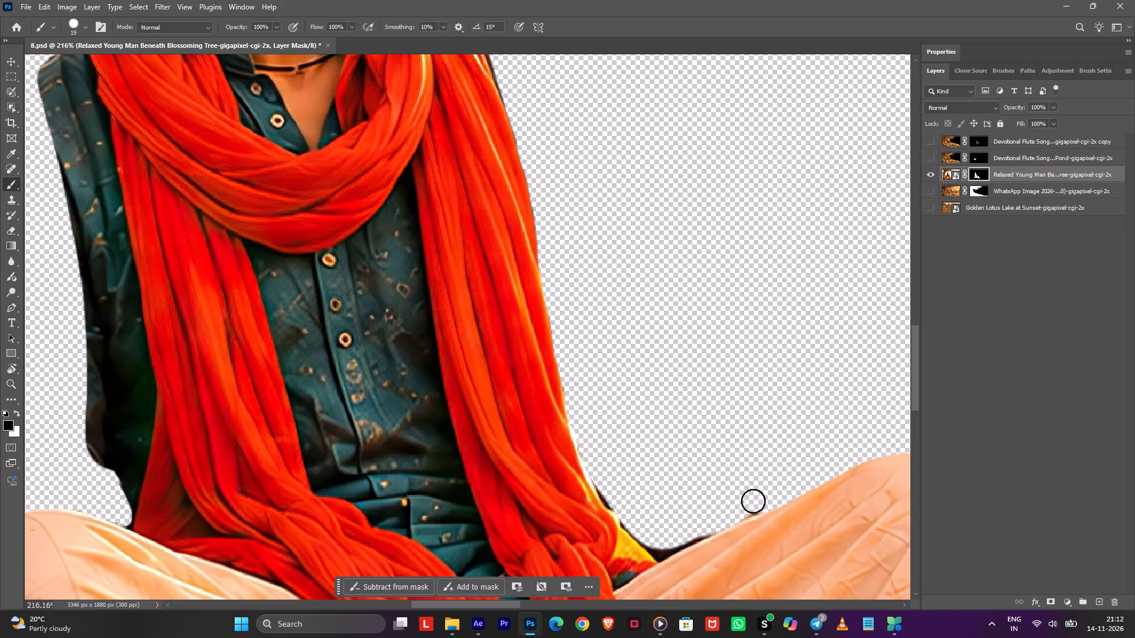
left_click_drag(753, 501, 660, 544)
left_click_drag(660, 544, 628, 508)
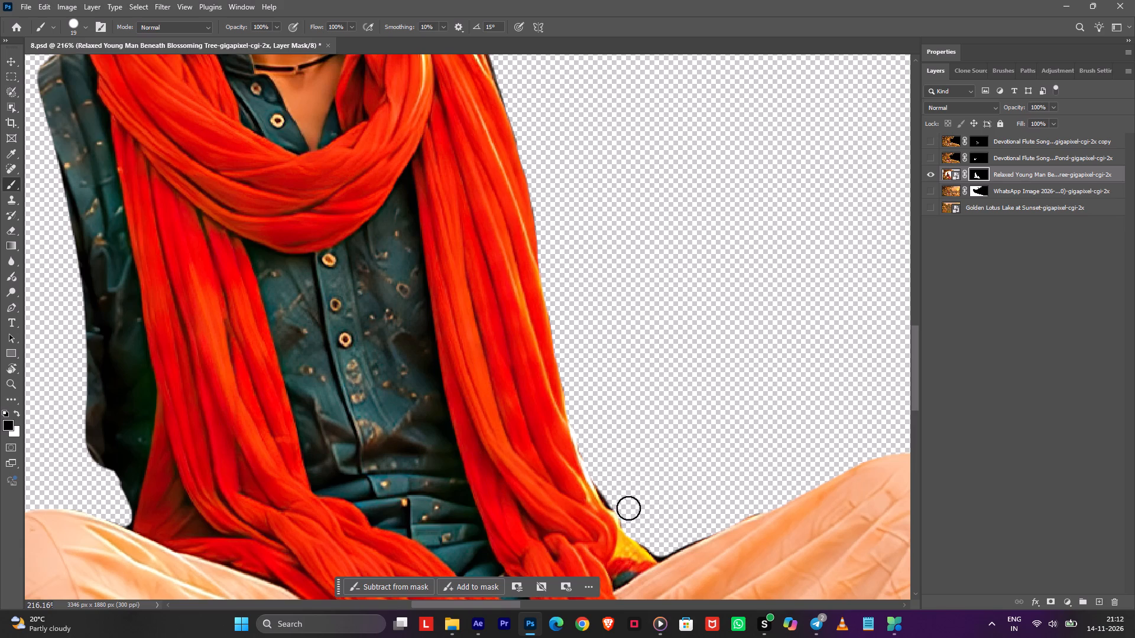
left_click_drag(628, 508, 599, 468)
Mask out the thin dark edge along the top of the knee and the yellow scarf corner with a size 6 brush.
left_click_drag(647, 532, 659, 545)
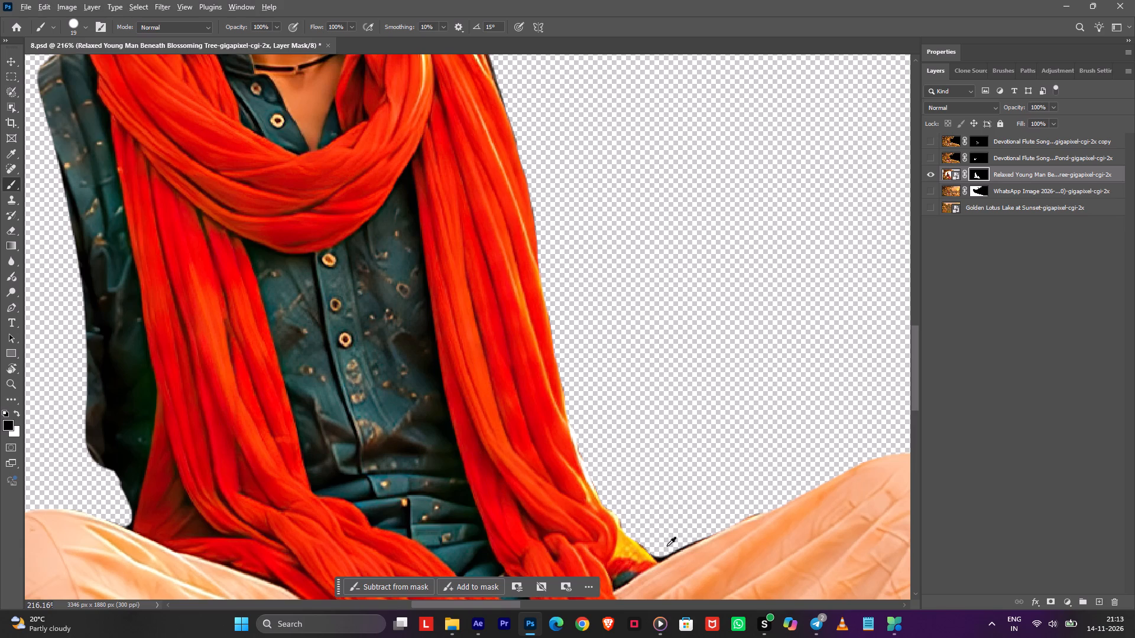
right_click_drag(667, 546, 655, 552, "alt")
scroll(656, 559, "up", 2, "alt")
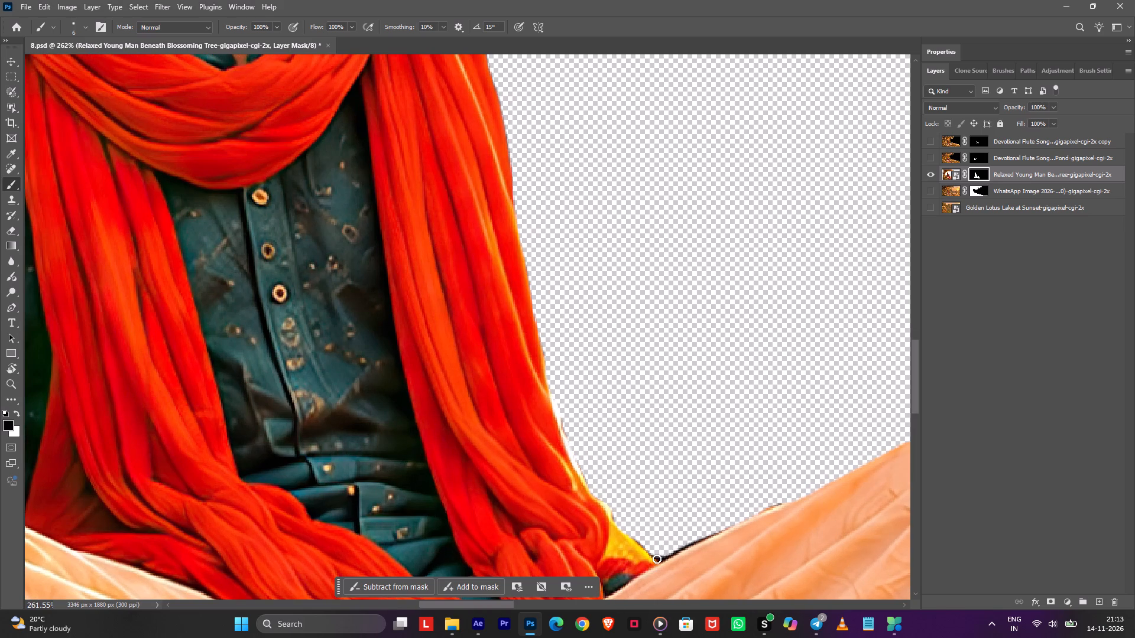
left_click_drag(661, 556, 744, 513)
left_click_drag(744, 513, 789, 494)
left_click_drag(789, 494, 744, 514)
left_click_drag(744, 514, 664, 549)
left_click_drag(718, 528, 658, 558)
left_click_drag(658, 558, 618, 510)
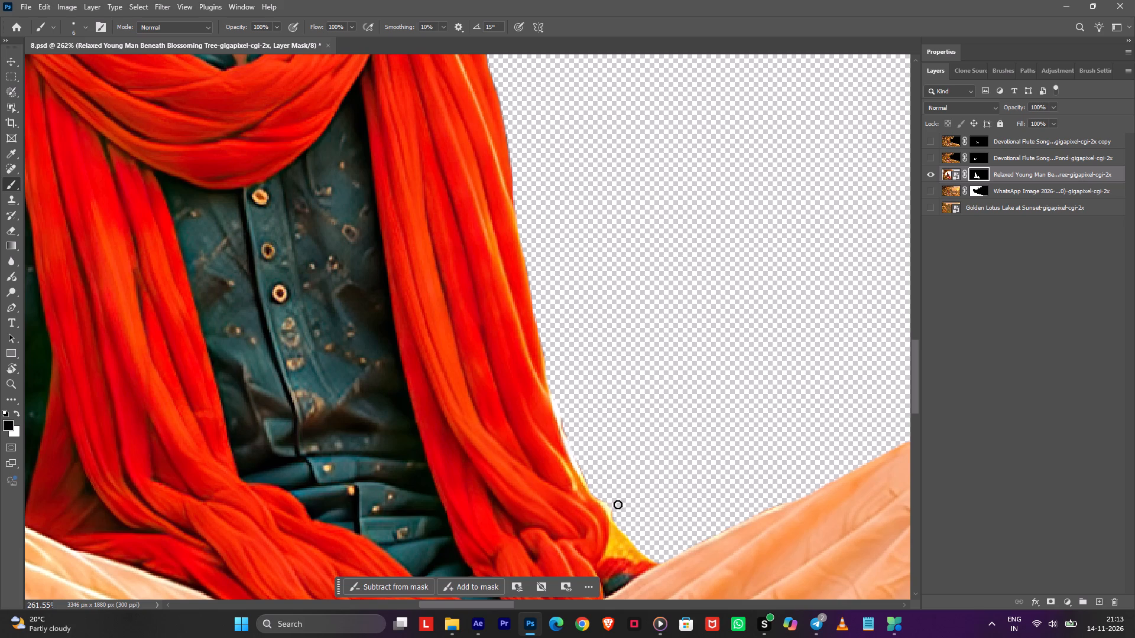
Mask out the dark shirt remnant along the scarf's outer edge below the shoulder with a size 21 brush.
scroll(601, 406, "down", 5, "alt")
scroll(503, 116, "up", 1)
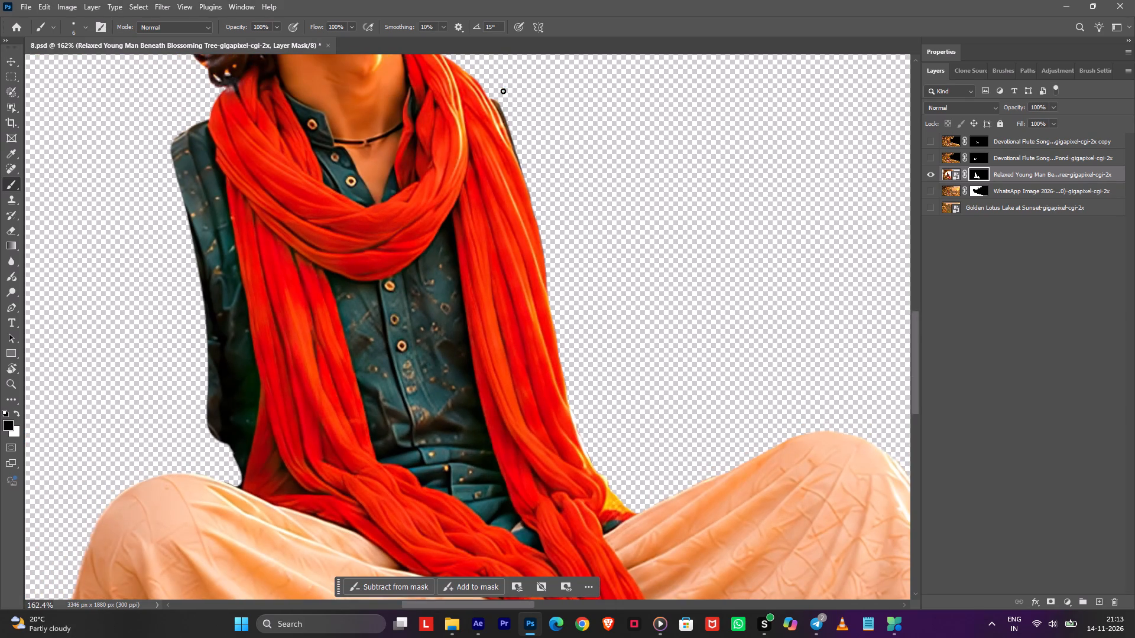
key("space")
left_click_drag(505, 118, 533, 201)
scroll(533, 201, "up", 7, "alt")
right_click_drag(539, 197, 553, 200, "alt")
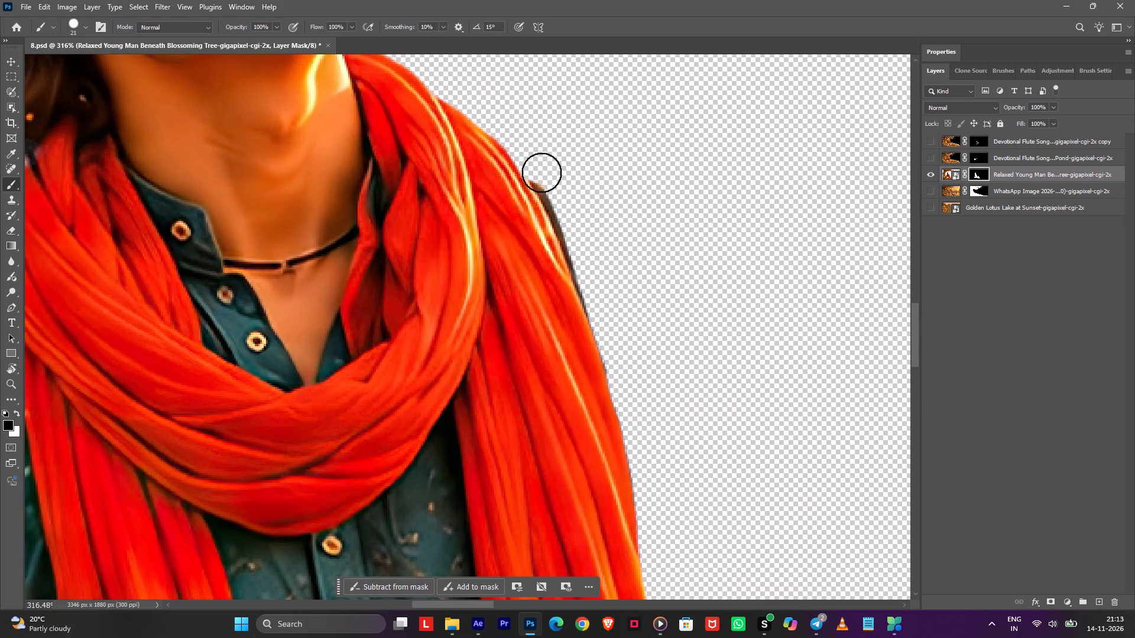
left_click_drag(549, 178, 605, 296)
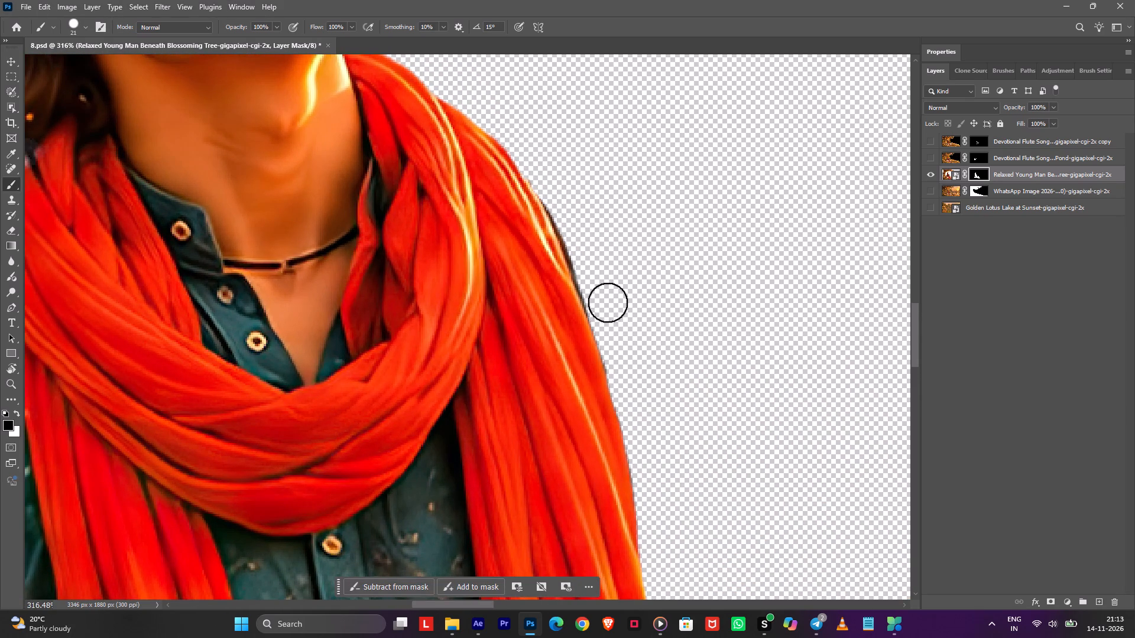
left_click_drag(623, 360, 630, 383)
left_click_drag(620, 347, 619, 346)
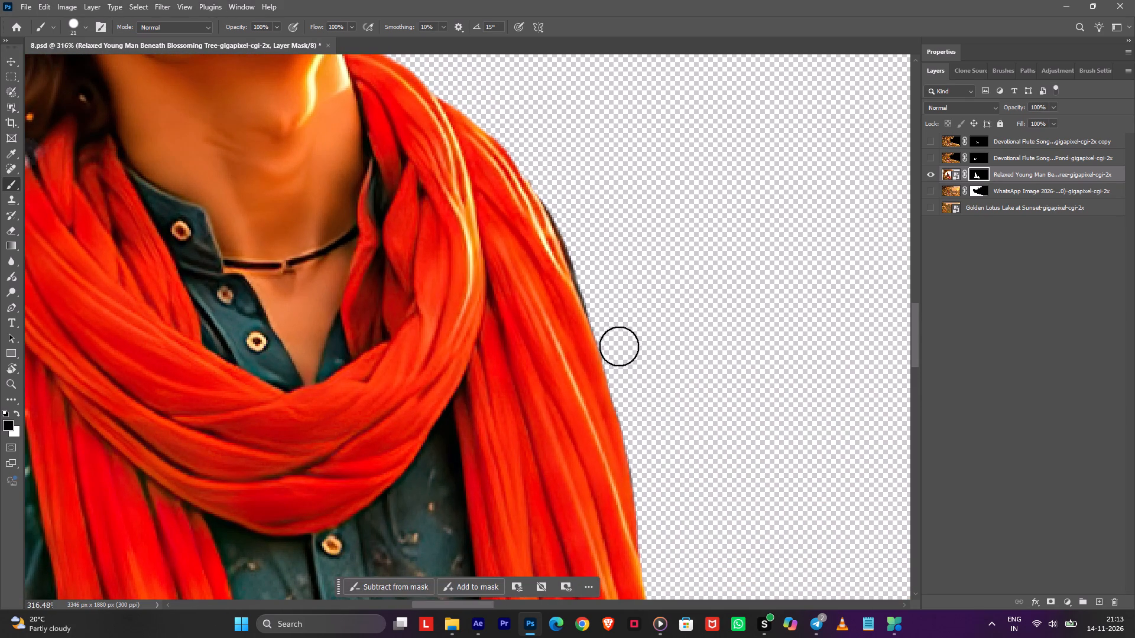
left_click_drag(619, 346, 587, 256)
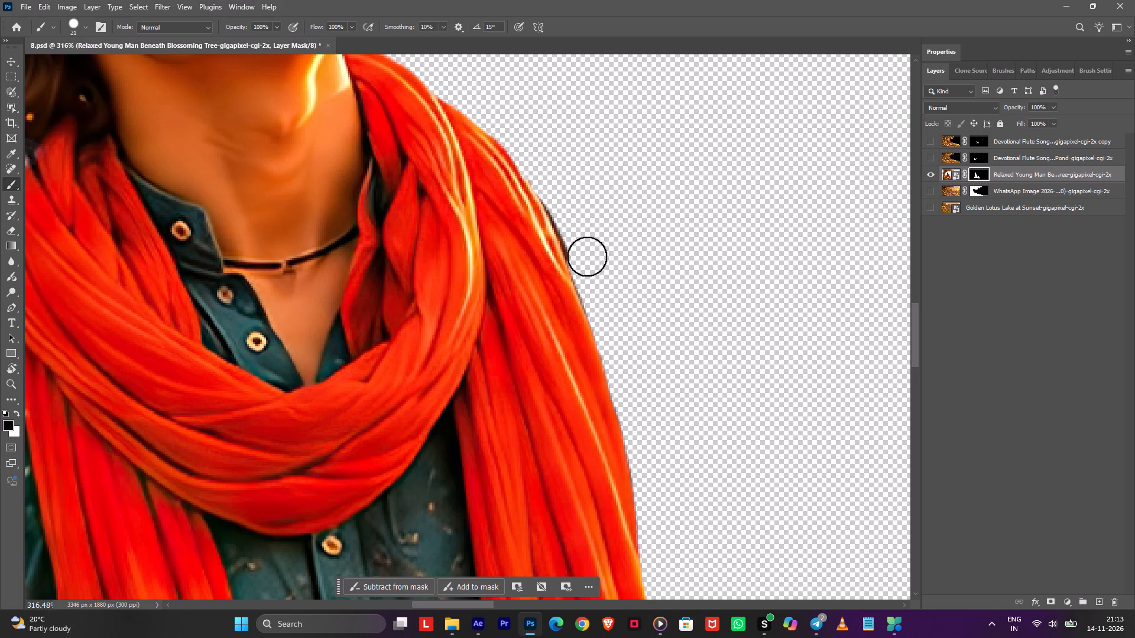
left_click_drag(587, 256, 547, 166)
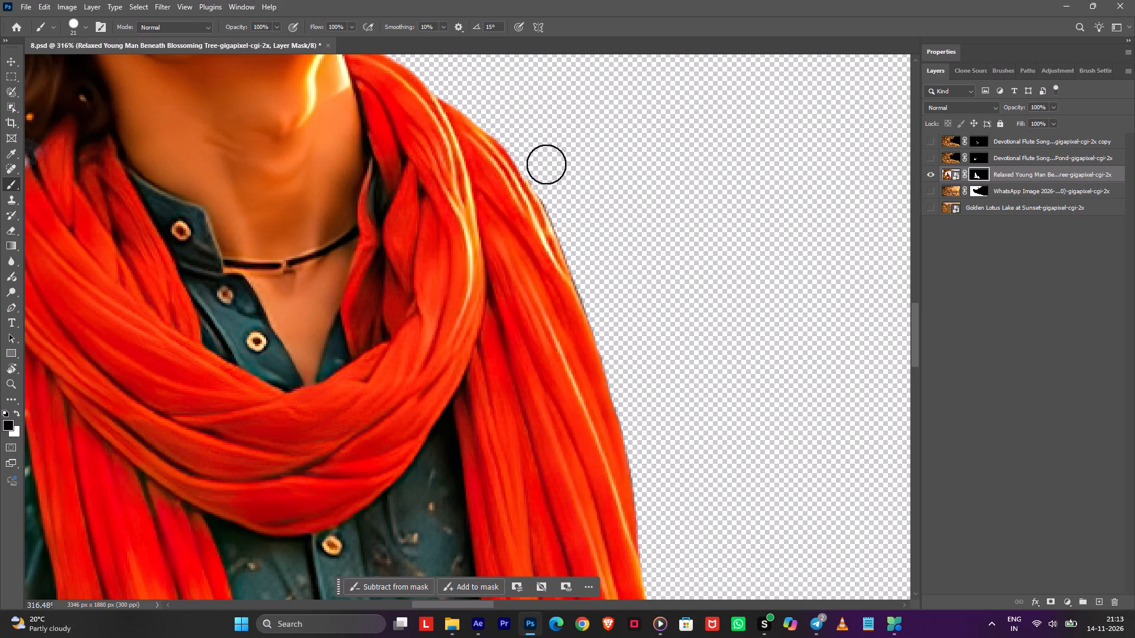
Save the cleaned mask in 8.psd.
scroll(552, 173, "down", 9, "alt")
scroll(553, 180, "up", 1, "alt")
scroll(553, 180, "down", 8, "alt")
key("ctrl+s")
Switch to After Effects and play back the transition from shot 9 to 9.1, starting at 1:02:46:01.
key("alt+Tab")
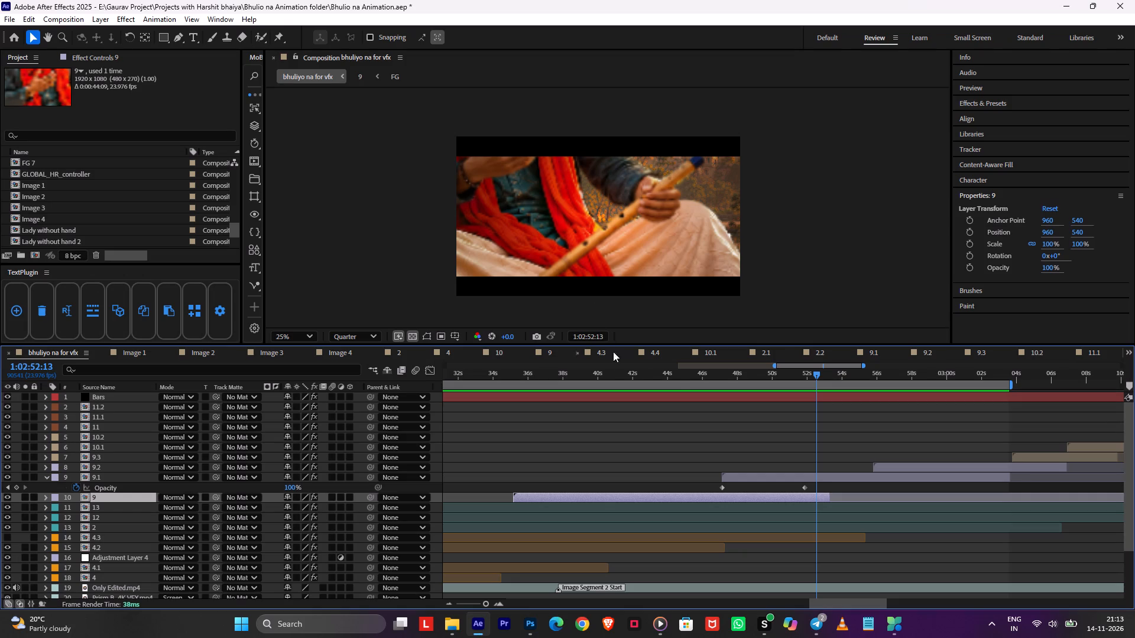
left_click_drag(787, 375, 709, 386)
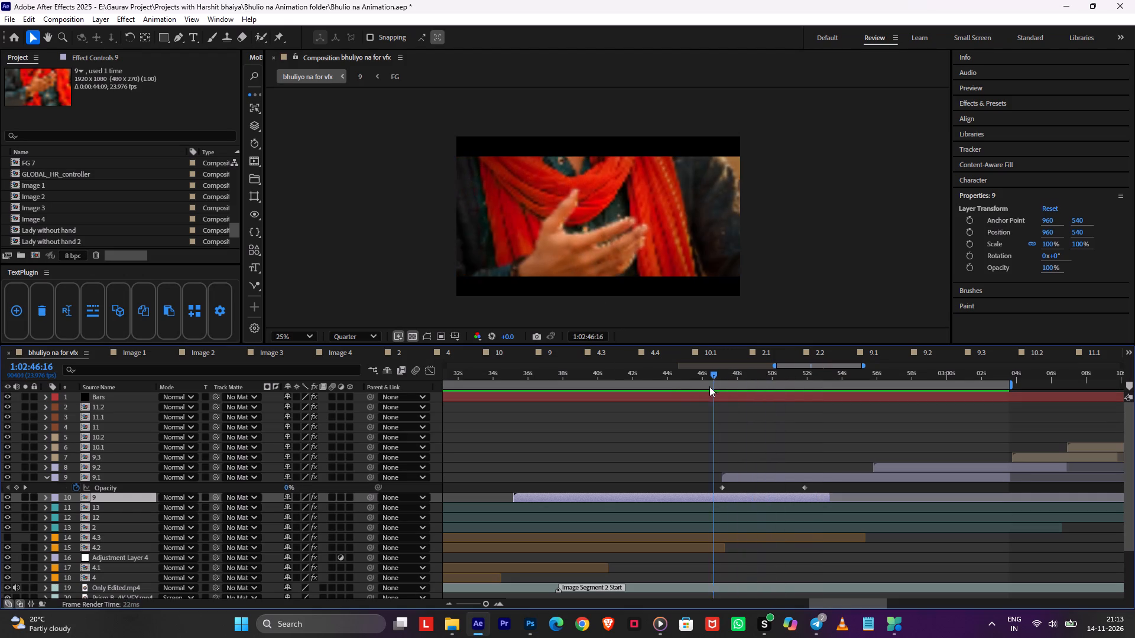
left_click_drag(709, 386, 703, 390)
key("space")
middle_click_drag(709, 426, 596, 428)
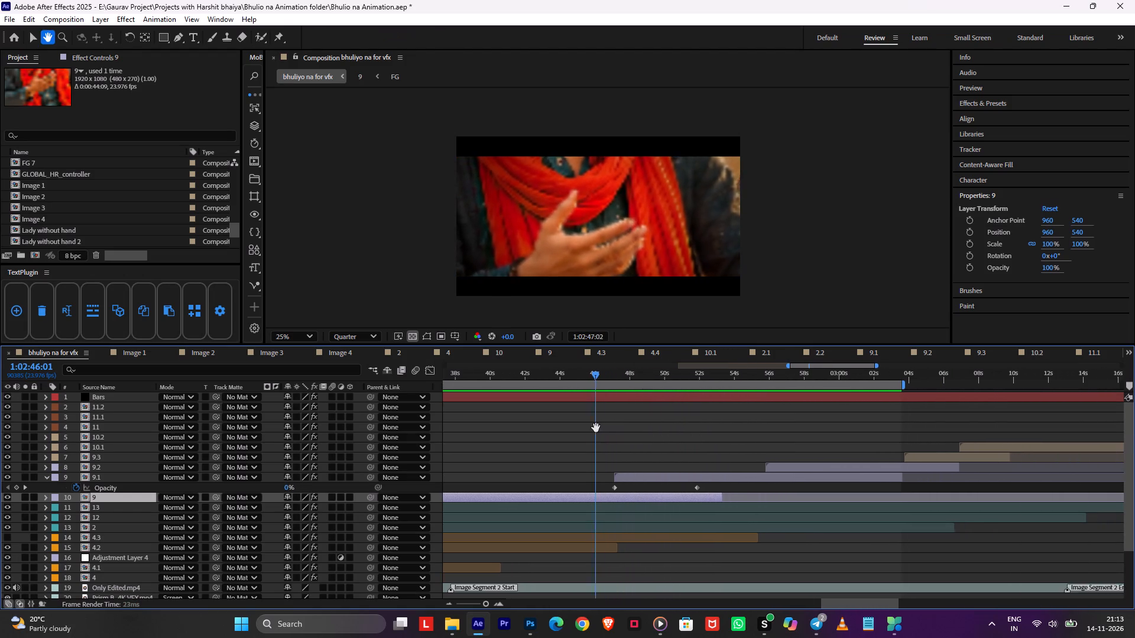
middle_click_drag(596, 428, 585, 428)
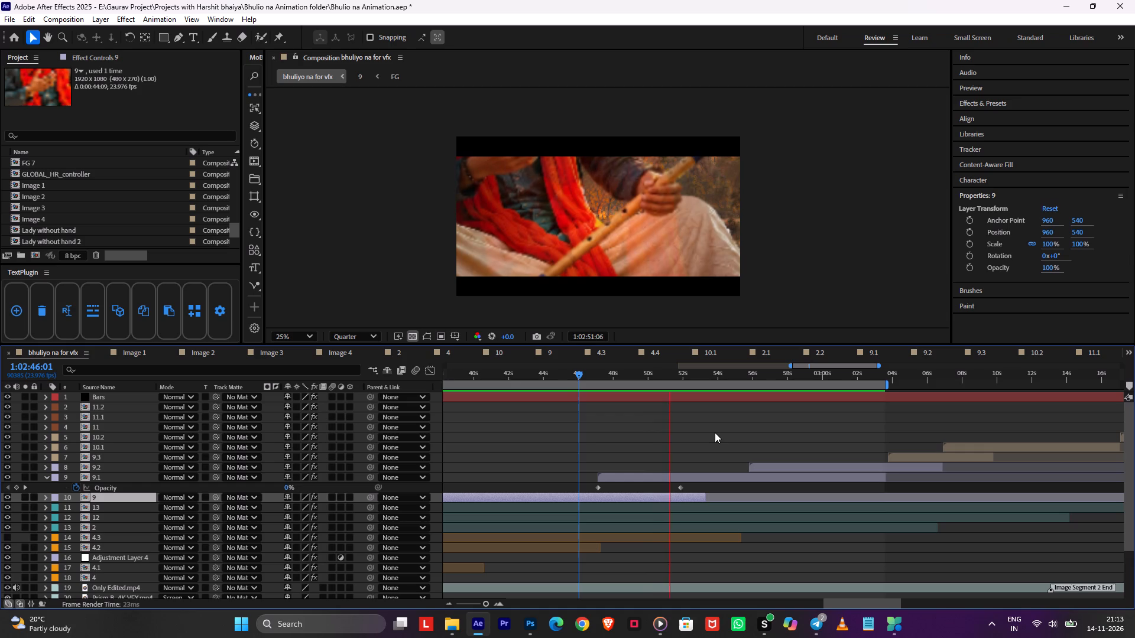
key("space")
Switch to Photoshop, save 8.psd again, and return to After Effects.
key("alt+Tab")
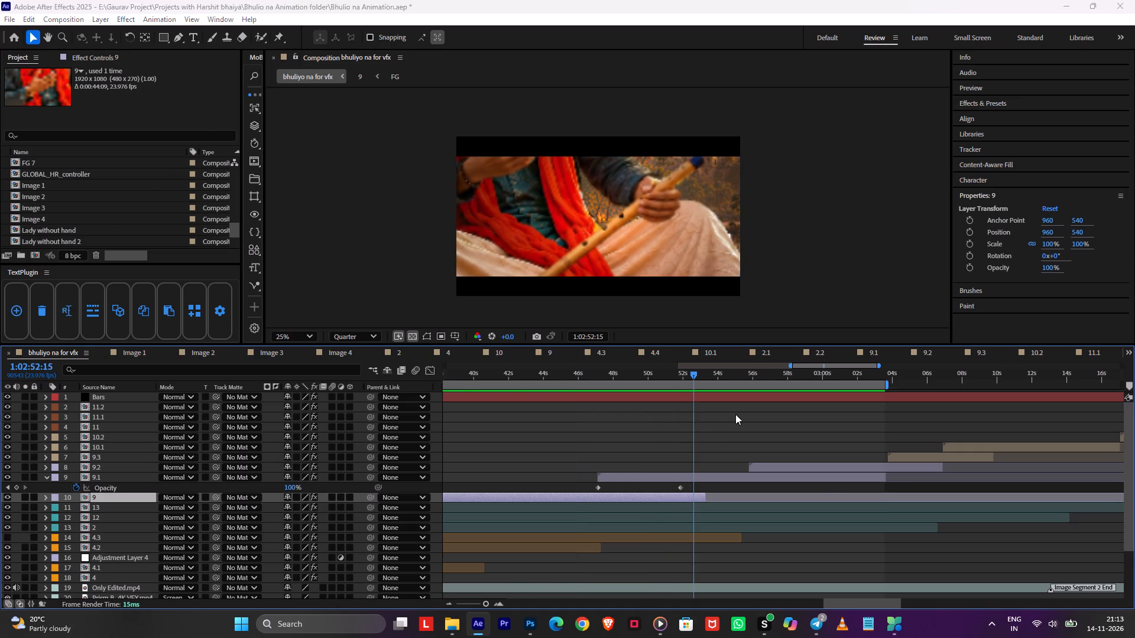
key("ctrl+s")
key("alt+Tab")
Play back the seated man's shot from 1:02:52:20 through the end of layer 9.1.
left_click(718, 384)
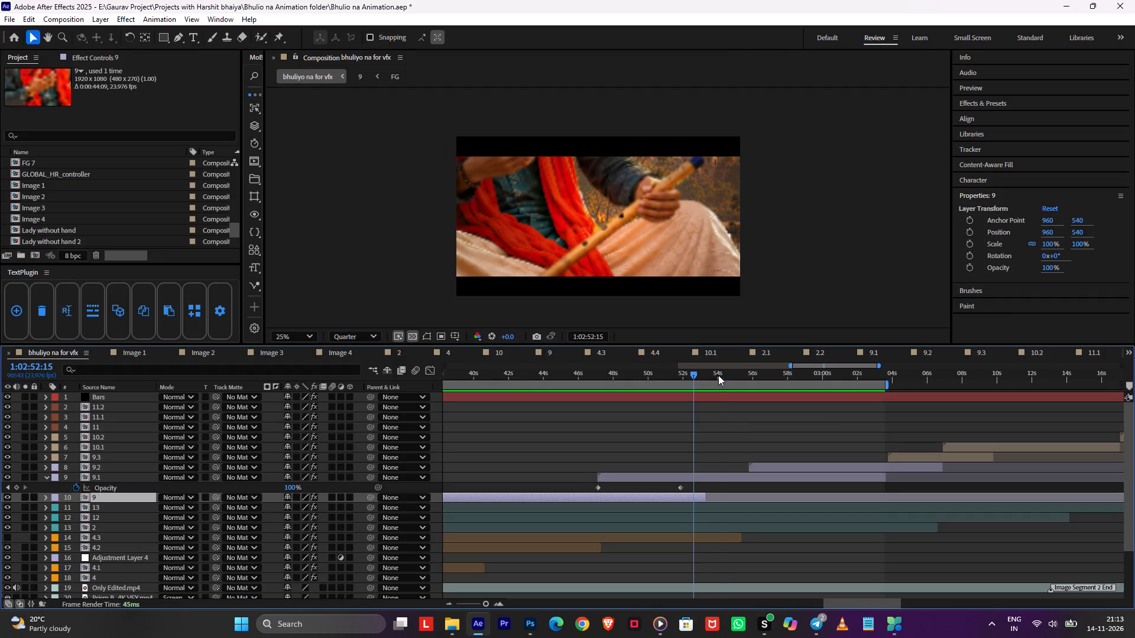
left_click(718, 375)
left_click_drag(718, 375, 698, 381)
key("space")
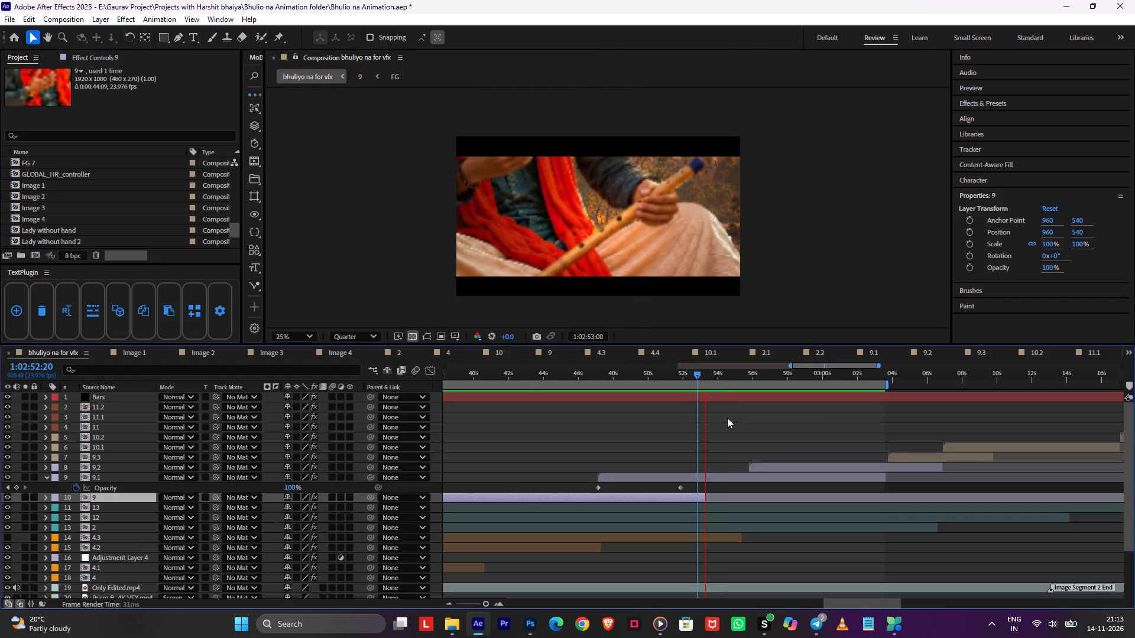
middle_click_drag(690, 434, 588, 456)
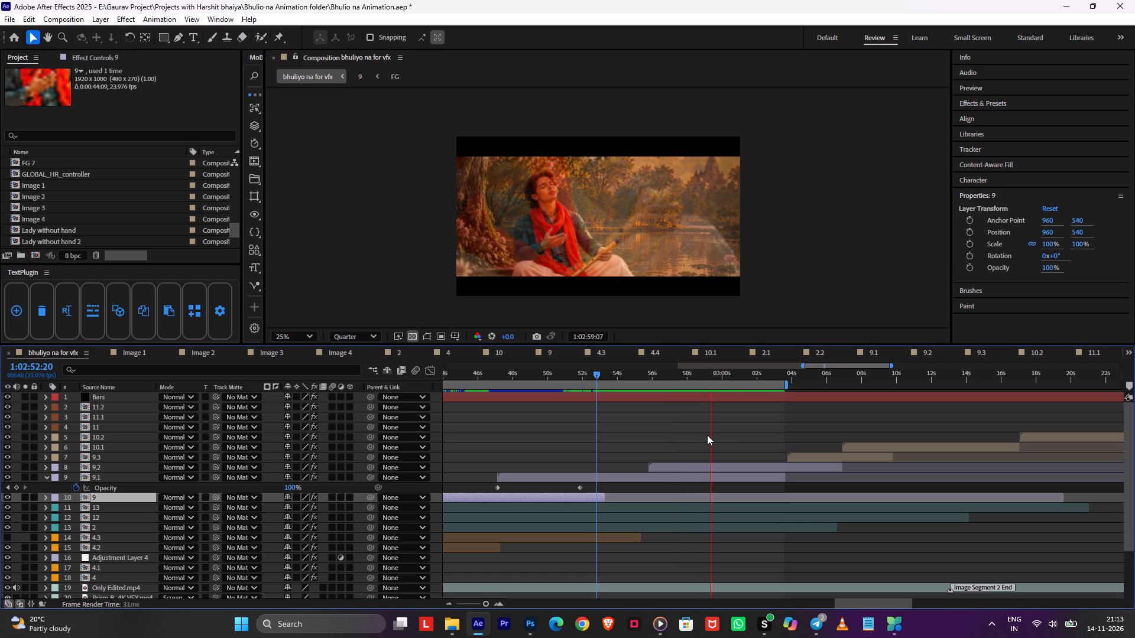
scroll(746, 427, "down", 1, "alt")
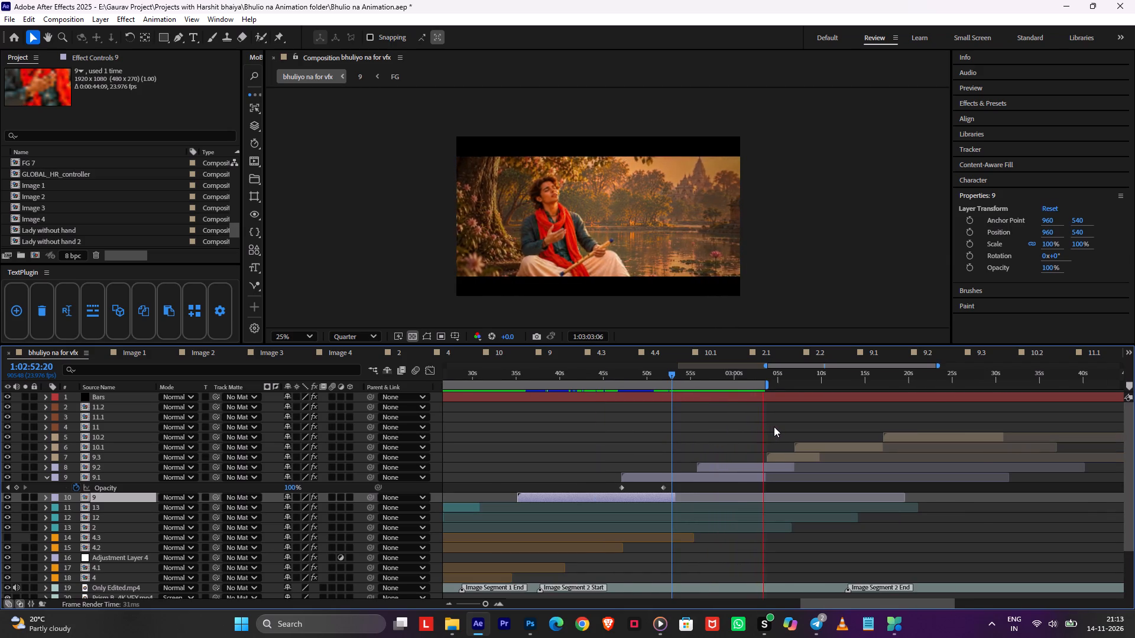
Extend the work area to the whole composition and play back briefly from 1:03:03:05.
double_click(761, 387)
left_click(765, 369)
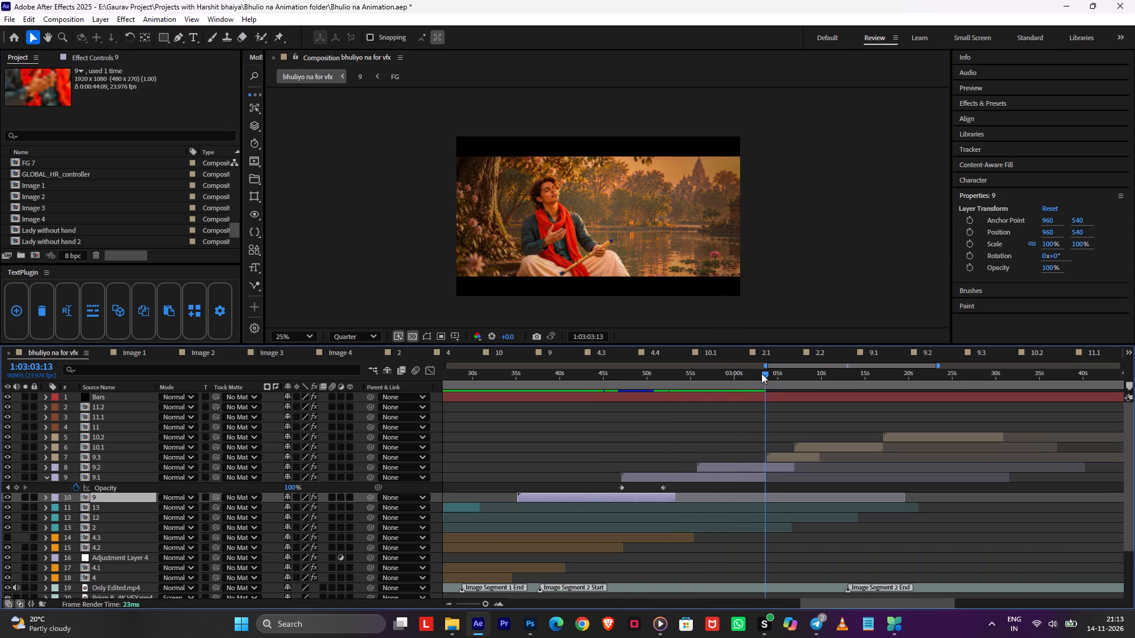
left_click(758, 376)
key("space")
key("space")
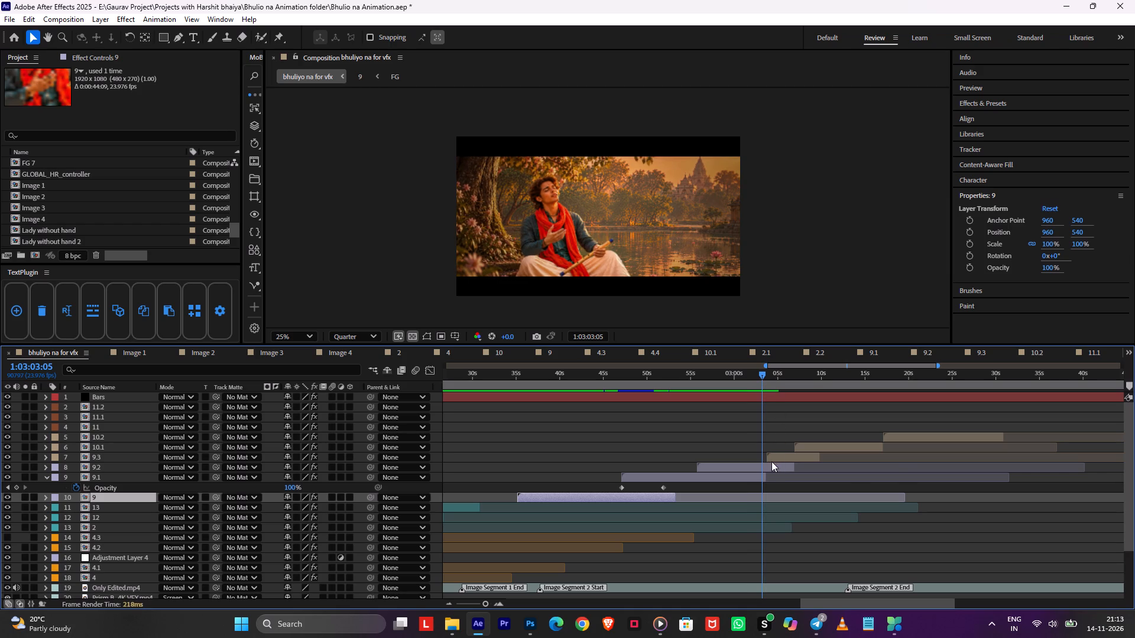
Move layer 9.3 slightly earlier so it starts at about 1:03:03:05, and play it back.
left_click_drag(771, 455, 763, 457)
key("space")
Save the After Effects project.
key("ctrl+s")
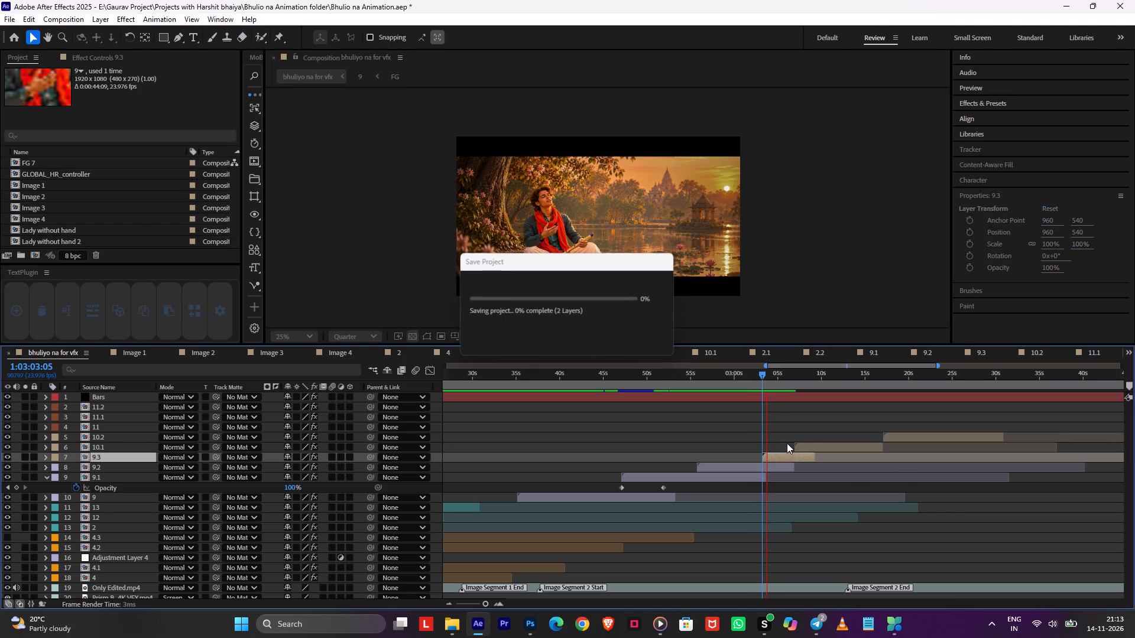
key("space")
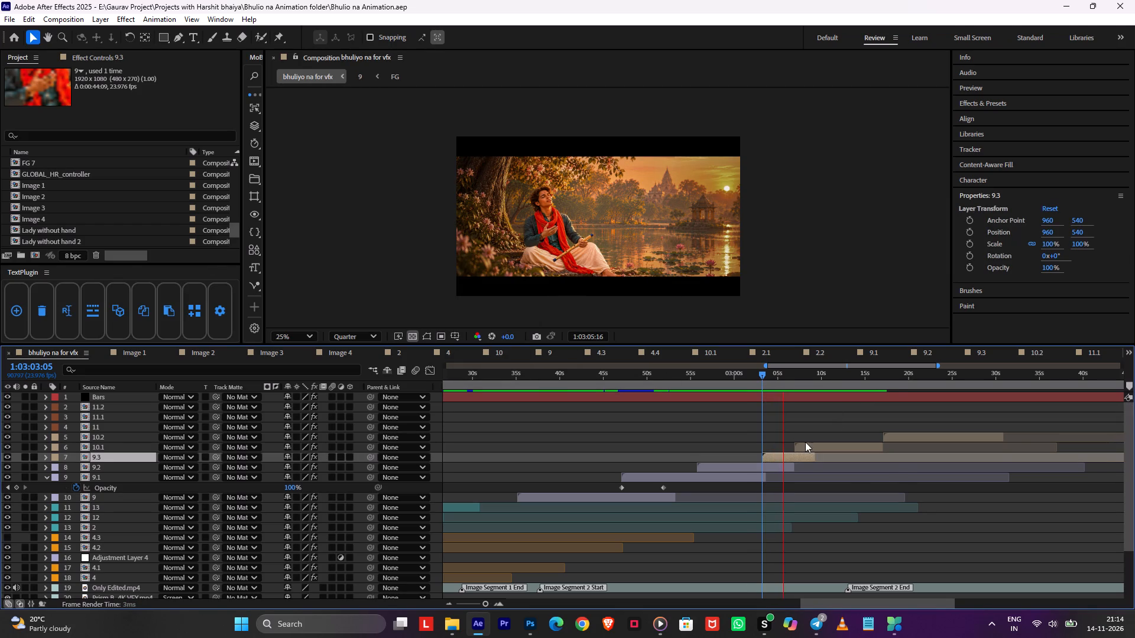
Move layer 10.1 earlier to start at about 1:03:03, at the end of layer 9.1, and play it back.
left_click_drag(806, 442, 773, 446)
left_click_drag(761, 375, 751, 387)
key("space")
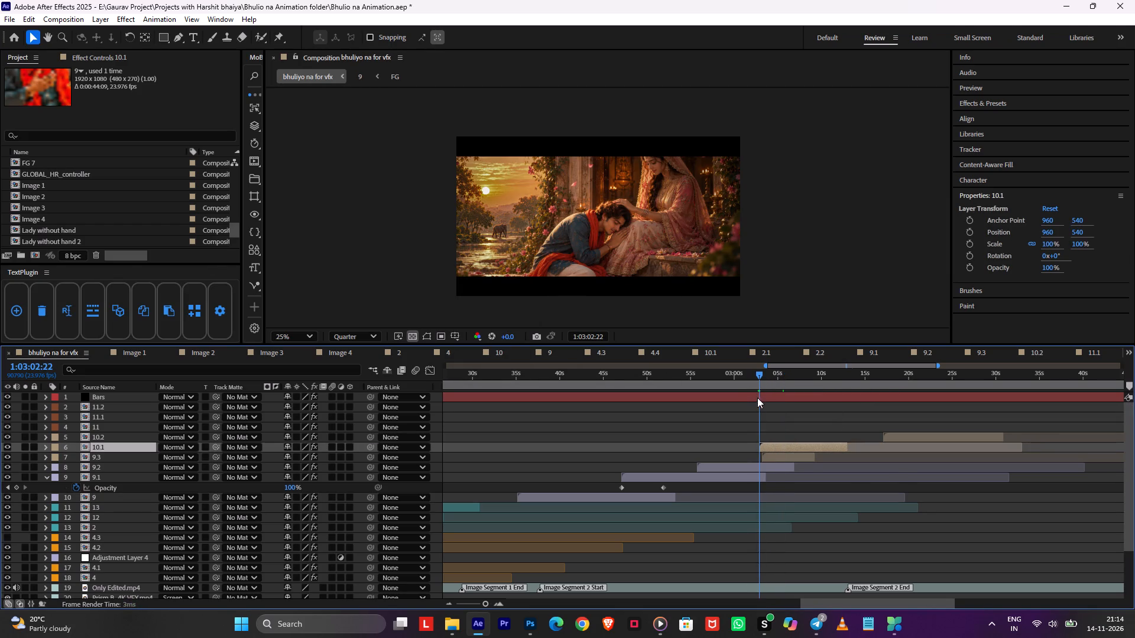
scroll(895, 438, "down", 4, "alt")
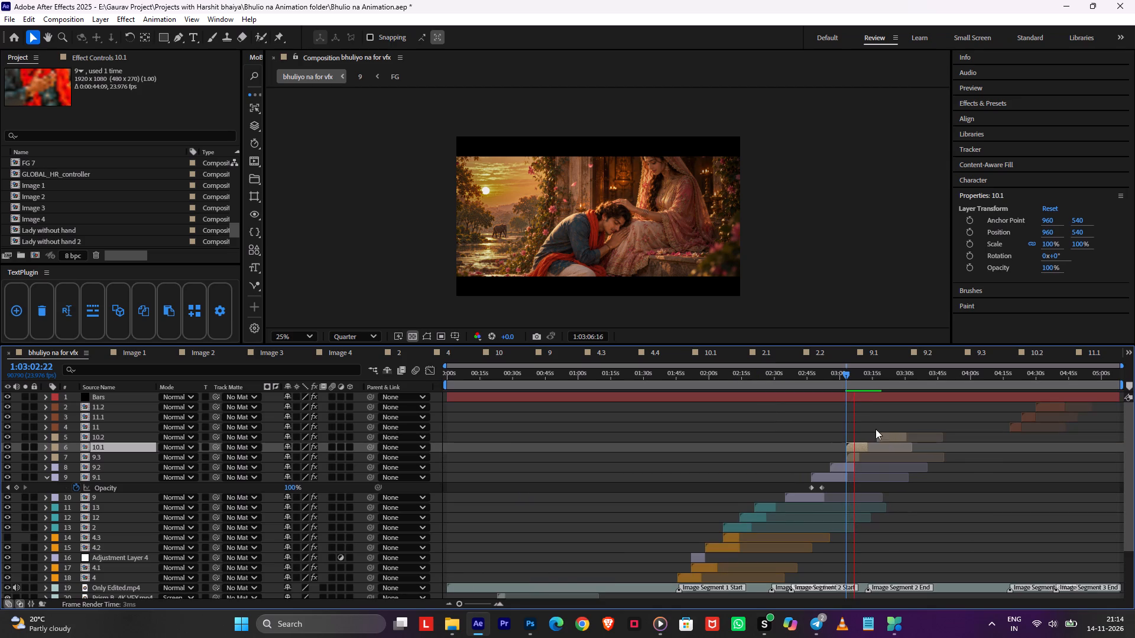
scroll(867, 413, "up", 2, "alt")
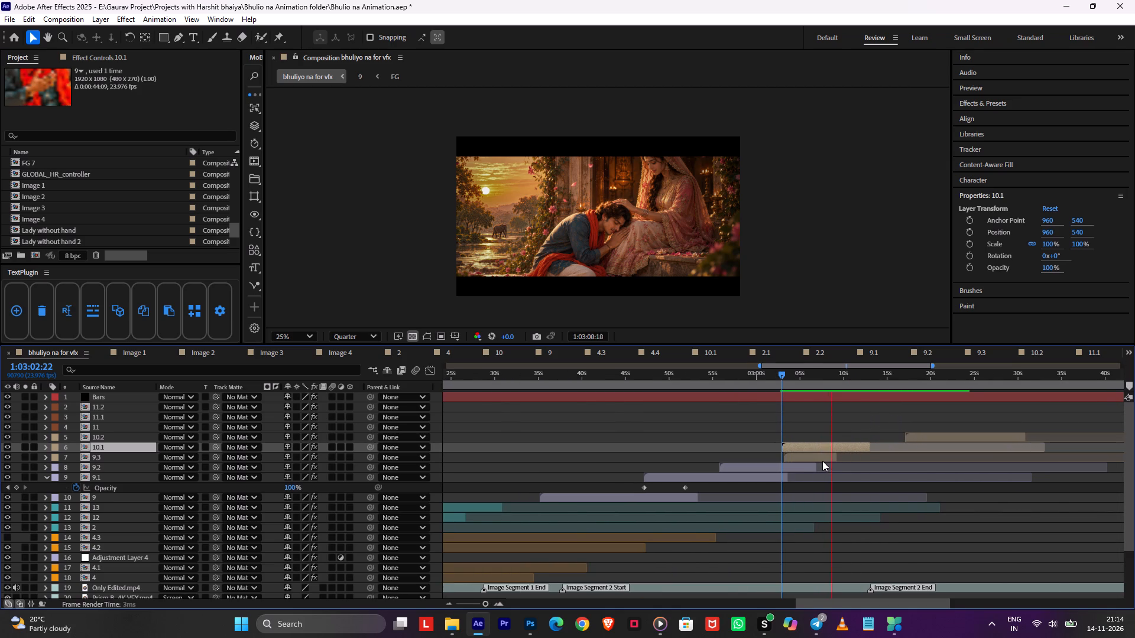
Delete layer 9.3 from the bhuliyo na for vfx timeline.
left_click_drag(822, 461, 851, 461)
key("Delete")
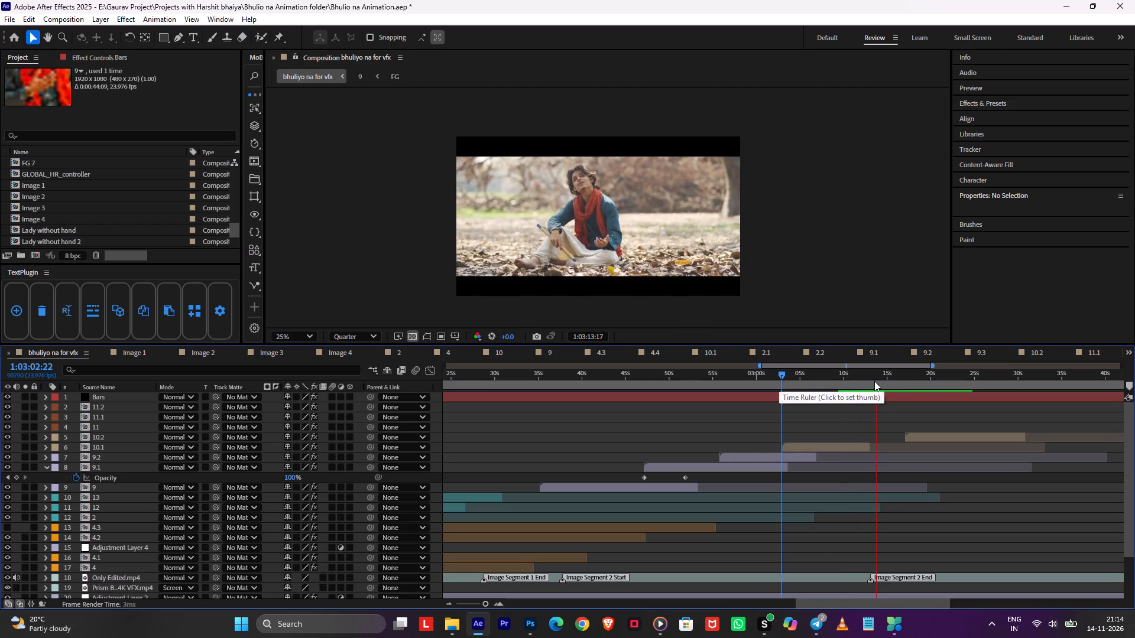
Move layer 10.2 later so it starts at about 1:03:30.
scroll(896, 451, "down", 1, "alt")
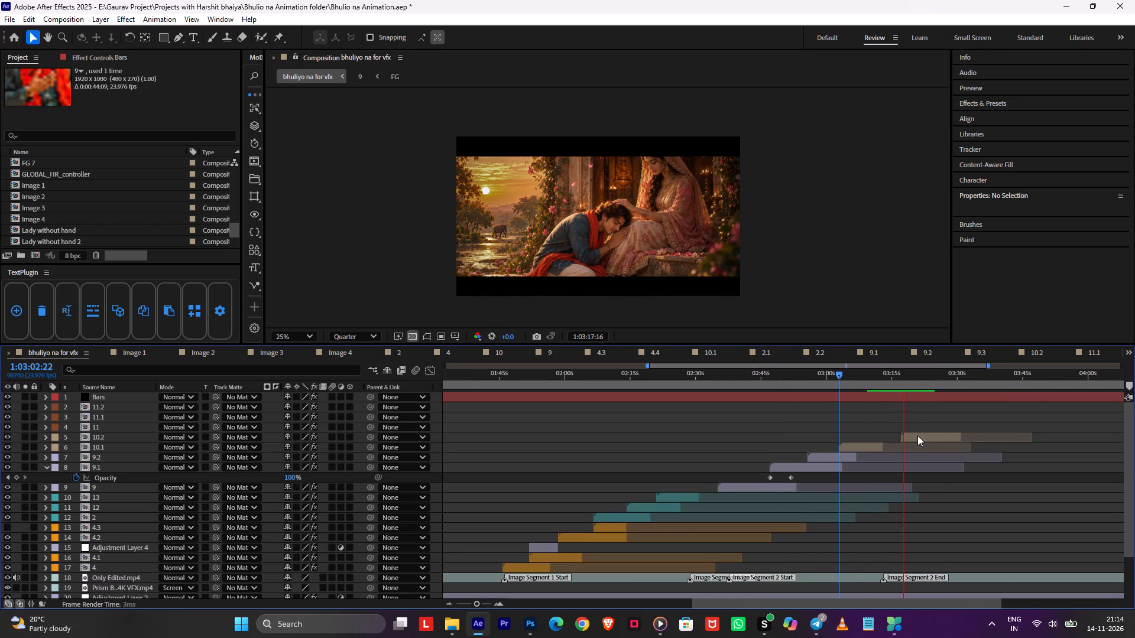
key("space")
left_click_drag(920, 437, 979, 433)
key("space")
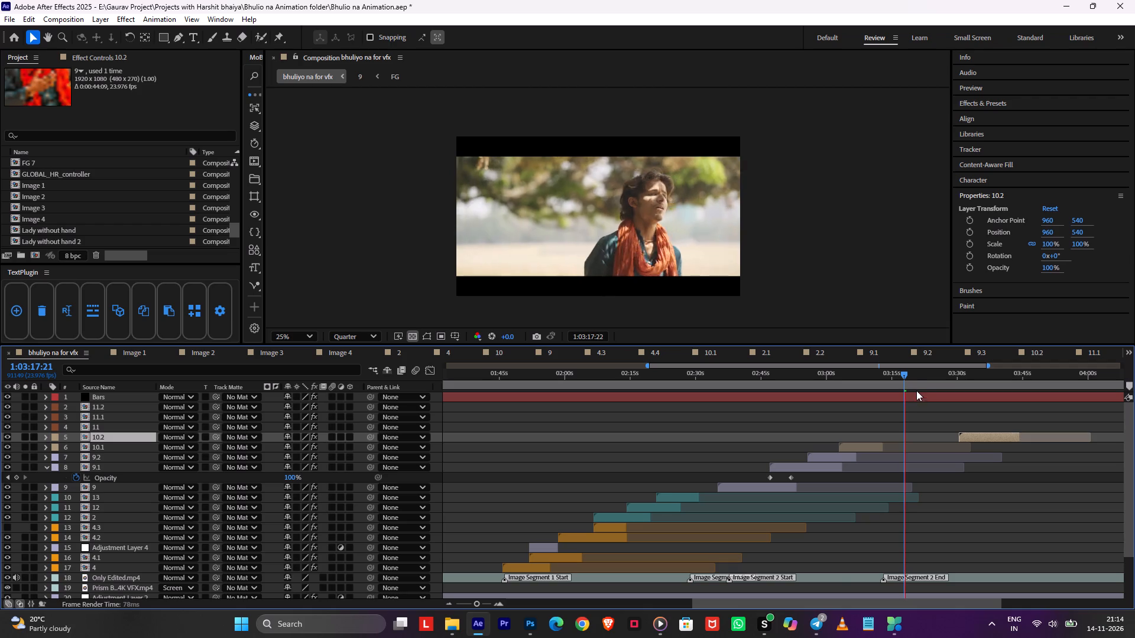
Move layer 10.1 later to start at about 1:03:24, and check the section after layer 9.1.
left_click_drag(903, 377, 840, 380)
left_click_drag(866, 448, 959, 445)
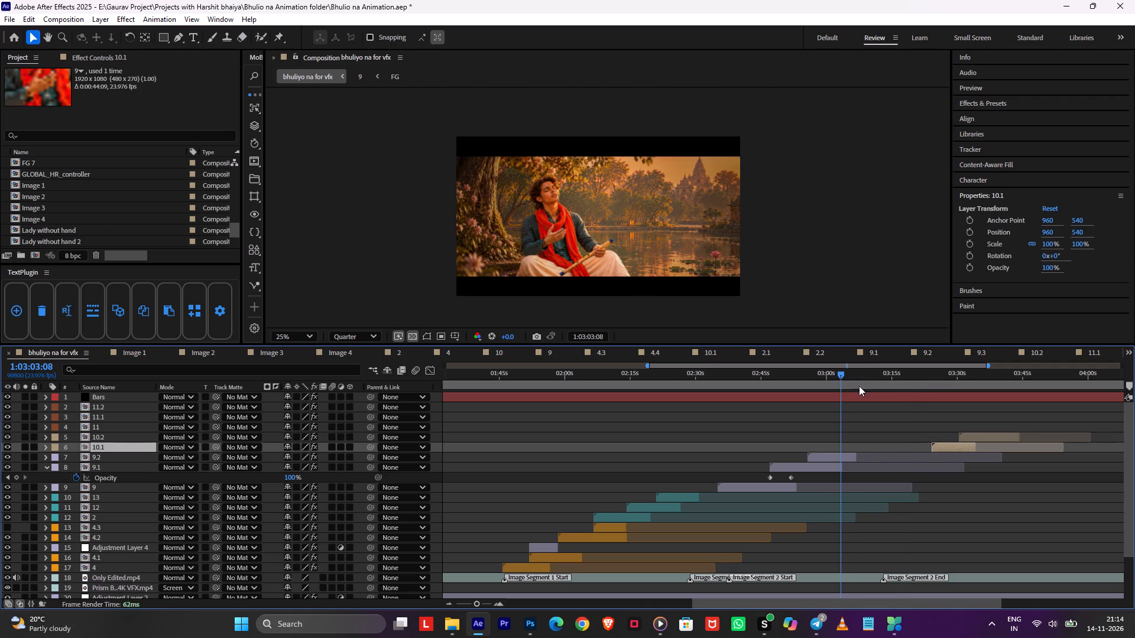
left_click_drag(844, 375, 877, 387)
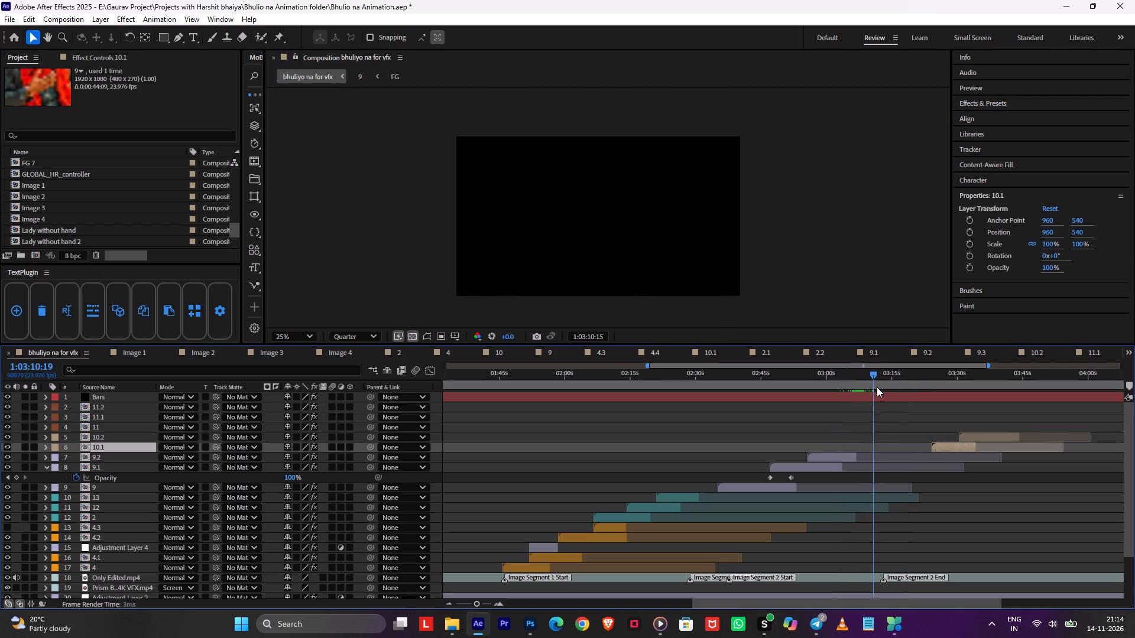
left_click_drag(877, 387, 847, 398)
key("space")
Move layer 10.1 back to start at about 1:02:57, just after the start of layer 9.2.
left_click_drag(939, 445, 869, 445)
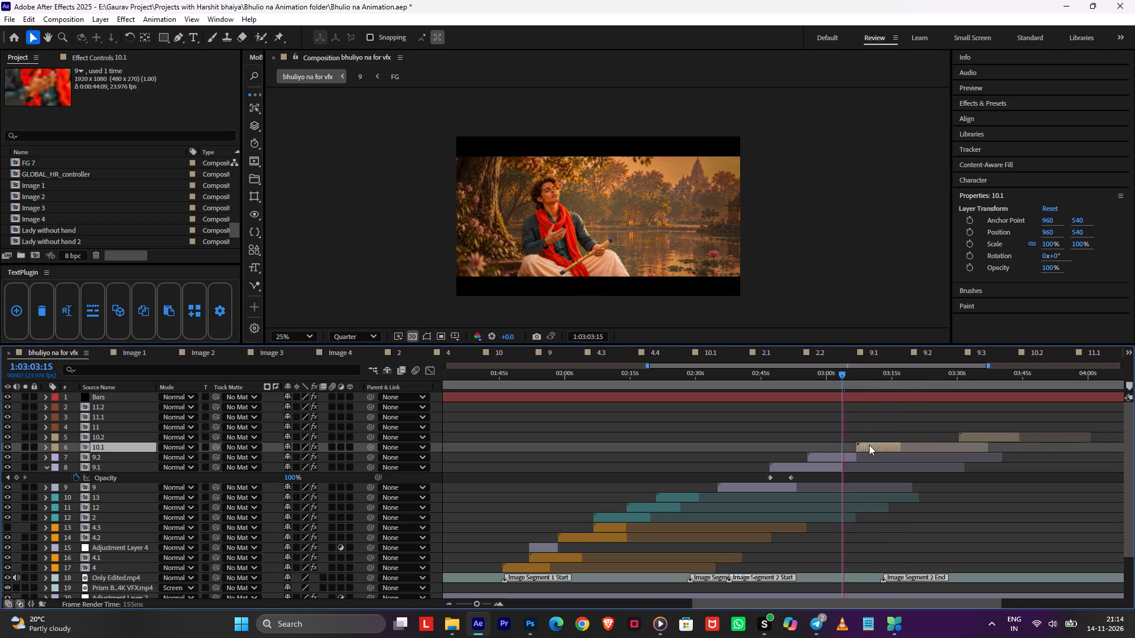
left_click_drag(869, 445, 813, 447)
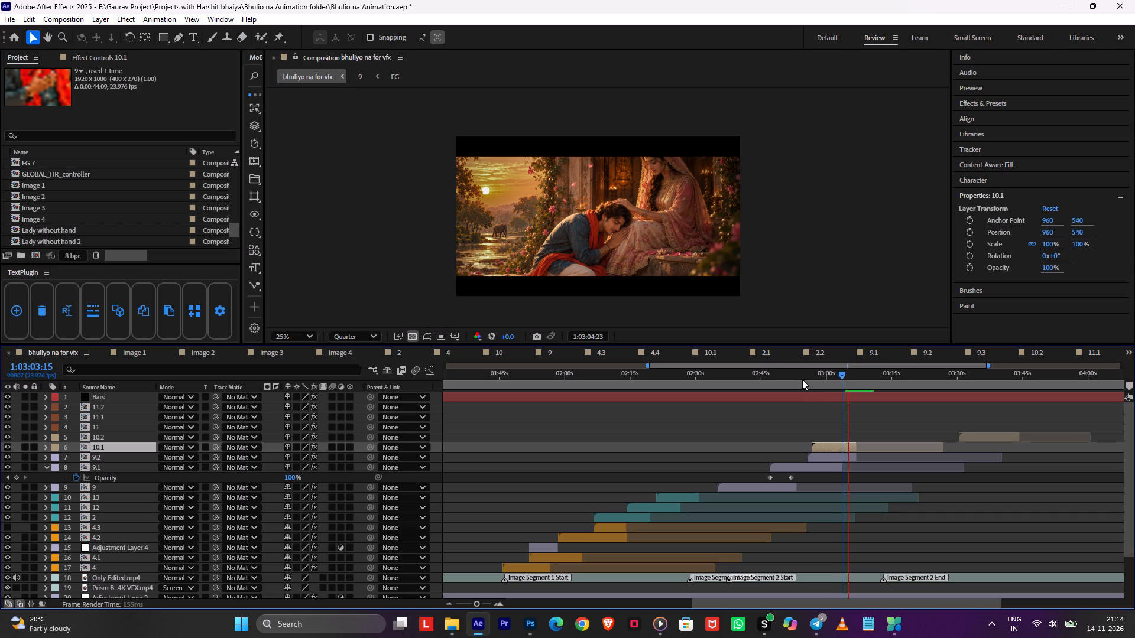